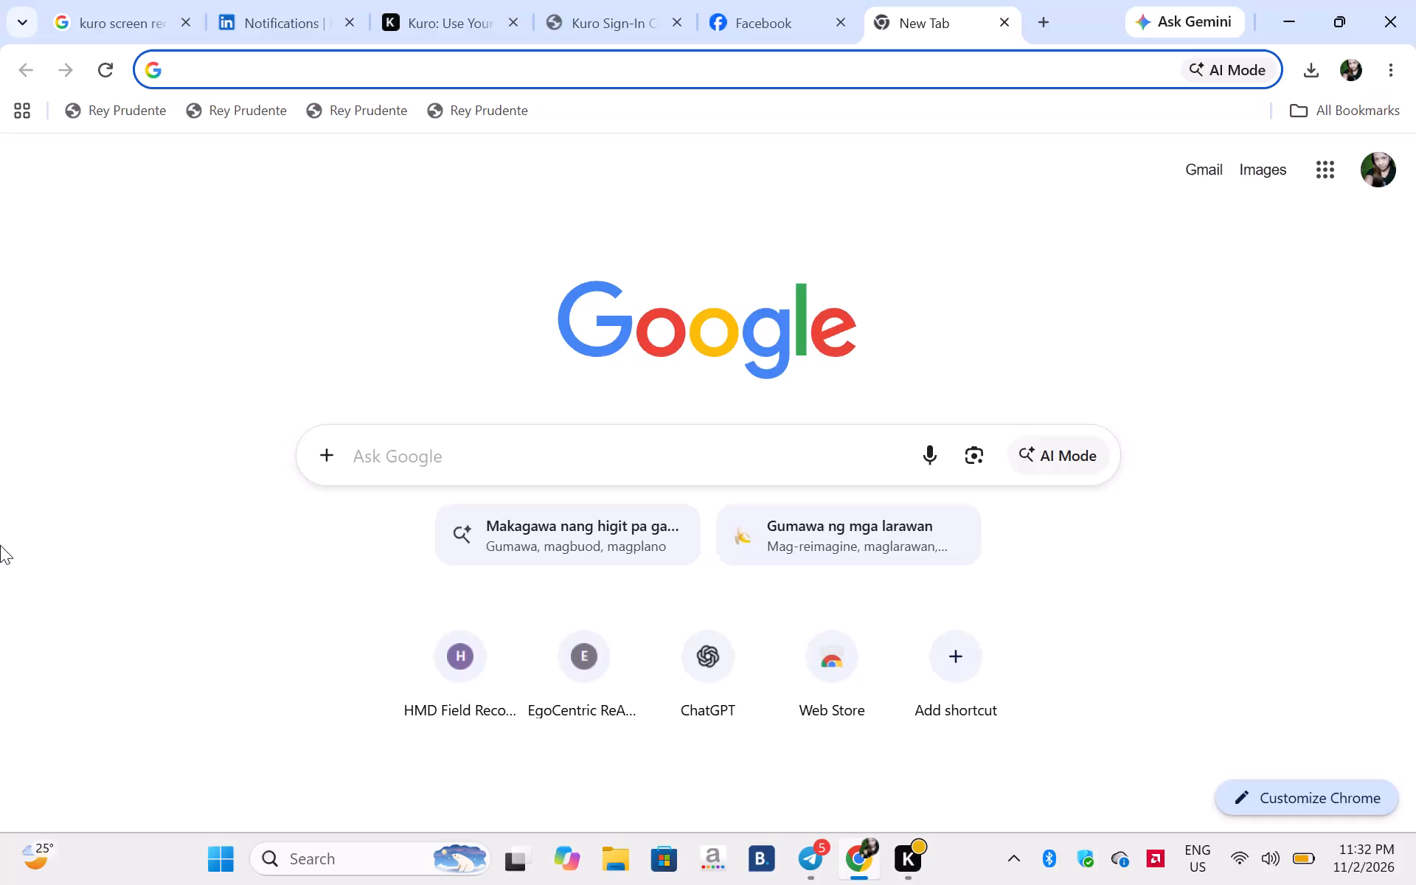
Search Google for canva and open the Canva website.
{"action": "left_click", "coordinate": [428, 457]}
{"action": "type", "text": "canv"}
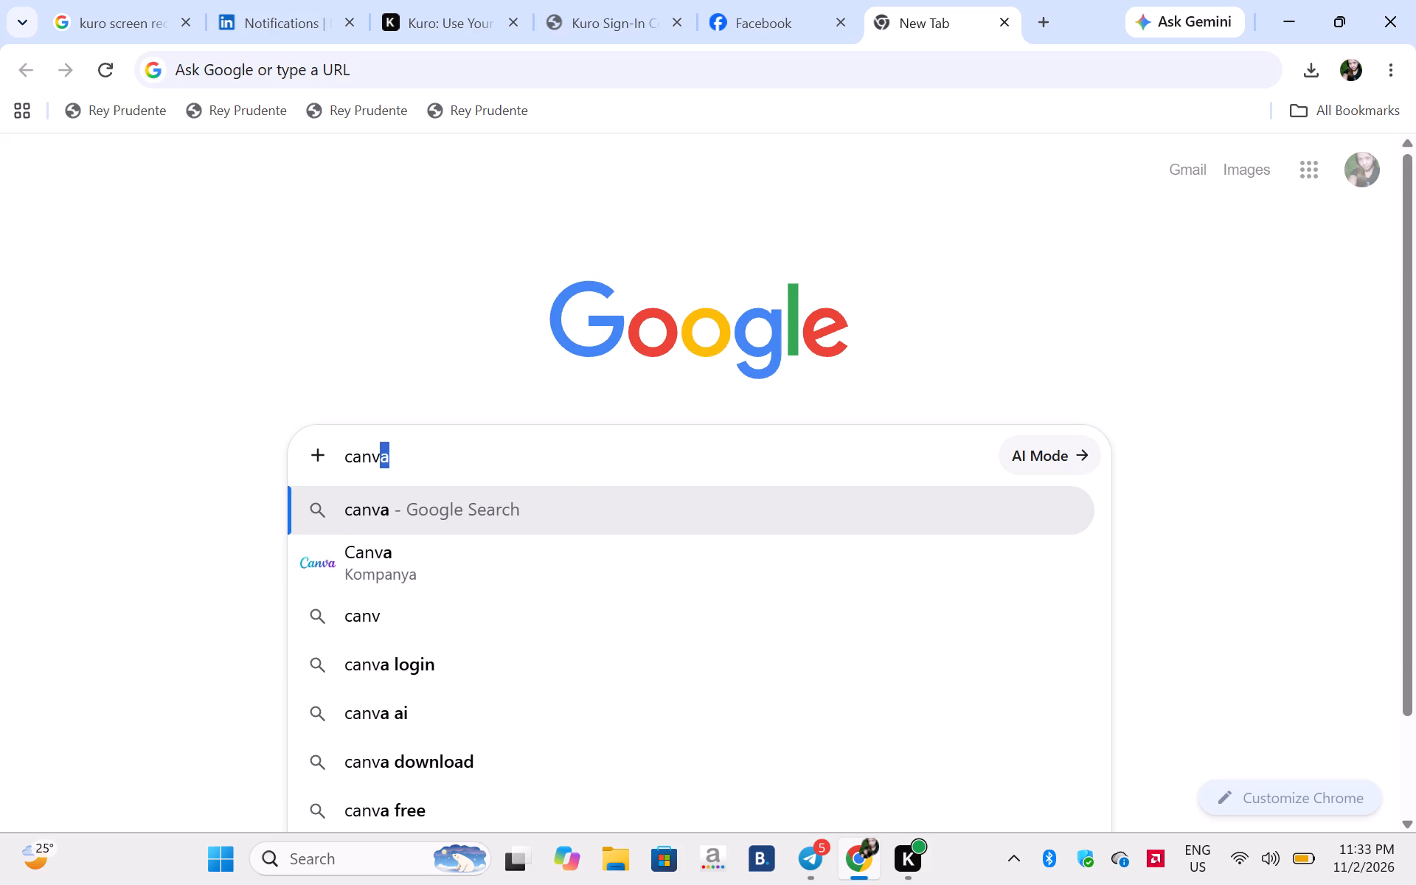
{"action": "double_click", "coordinate": [488, 545]}
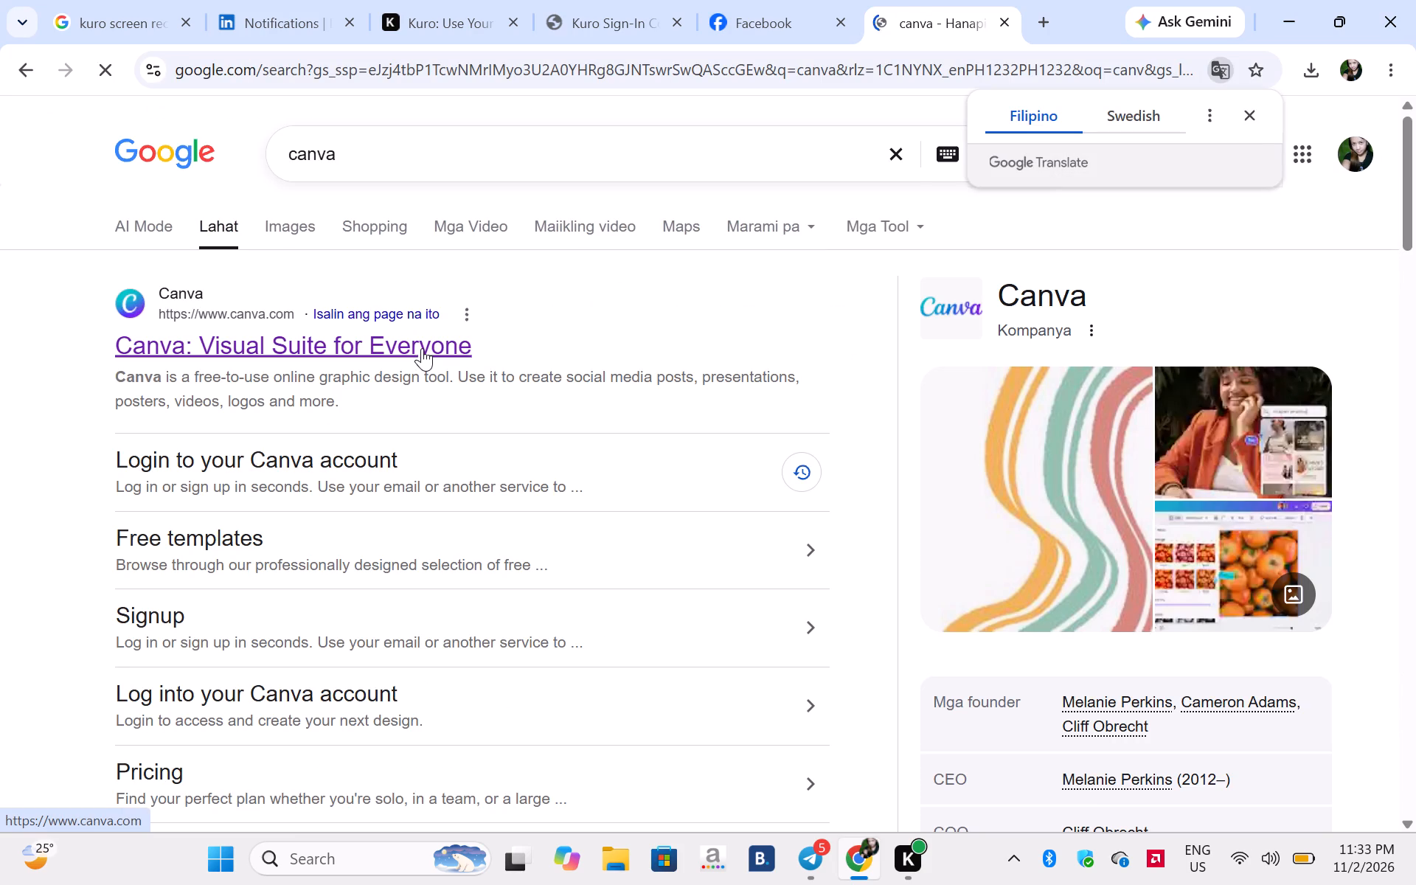
{"action": "left_click", "coordinate": [422, 348]}
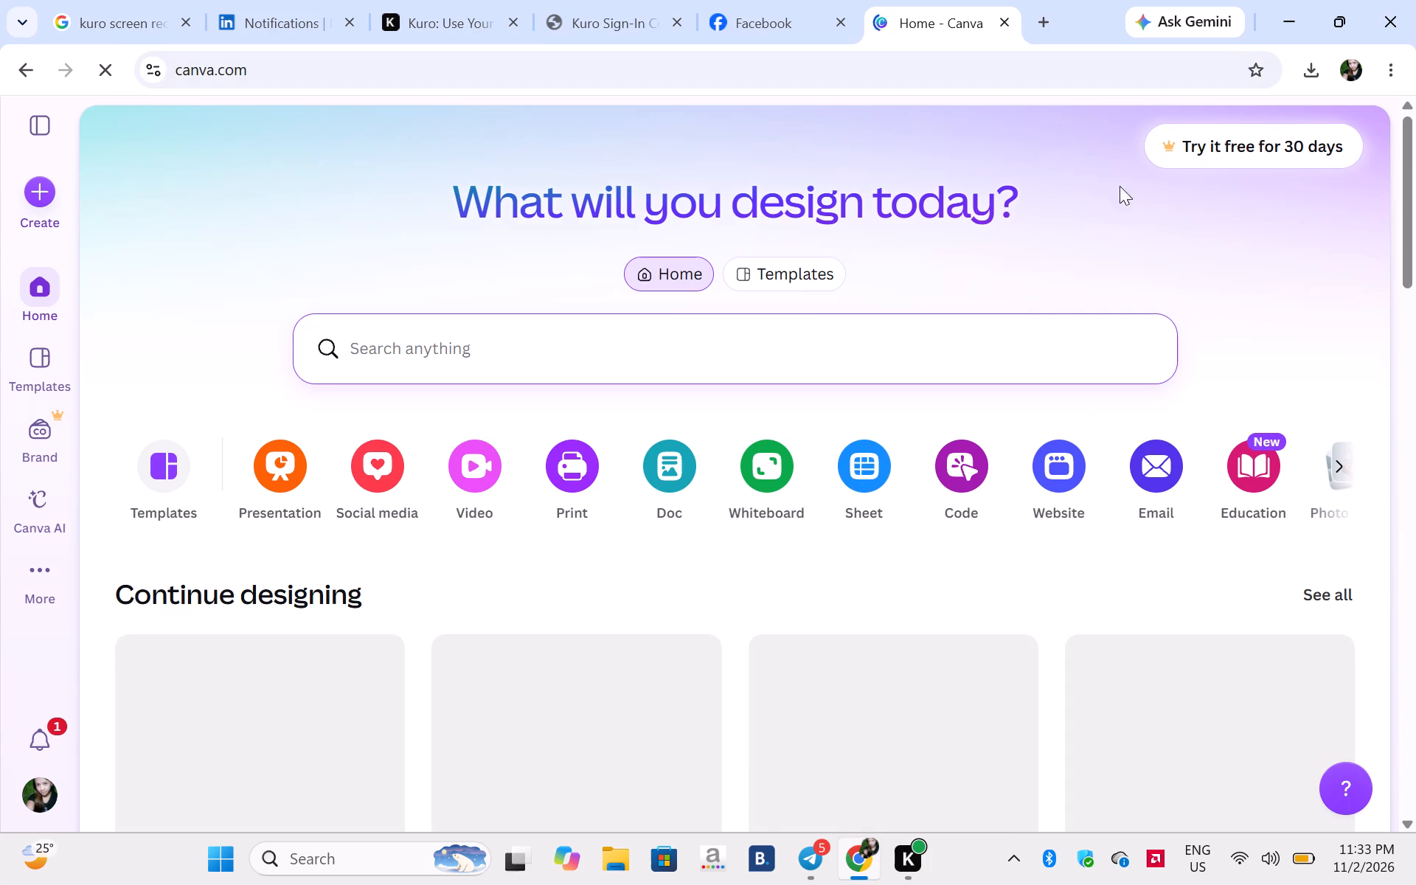
Open the recent floor-sweeping video design "walis" and select its clip on the canvas.
{"action": "left_click", "coordinate": [1016, 334]}
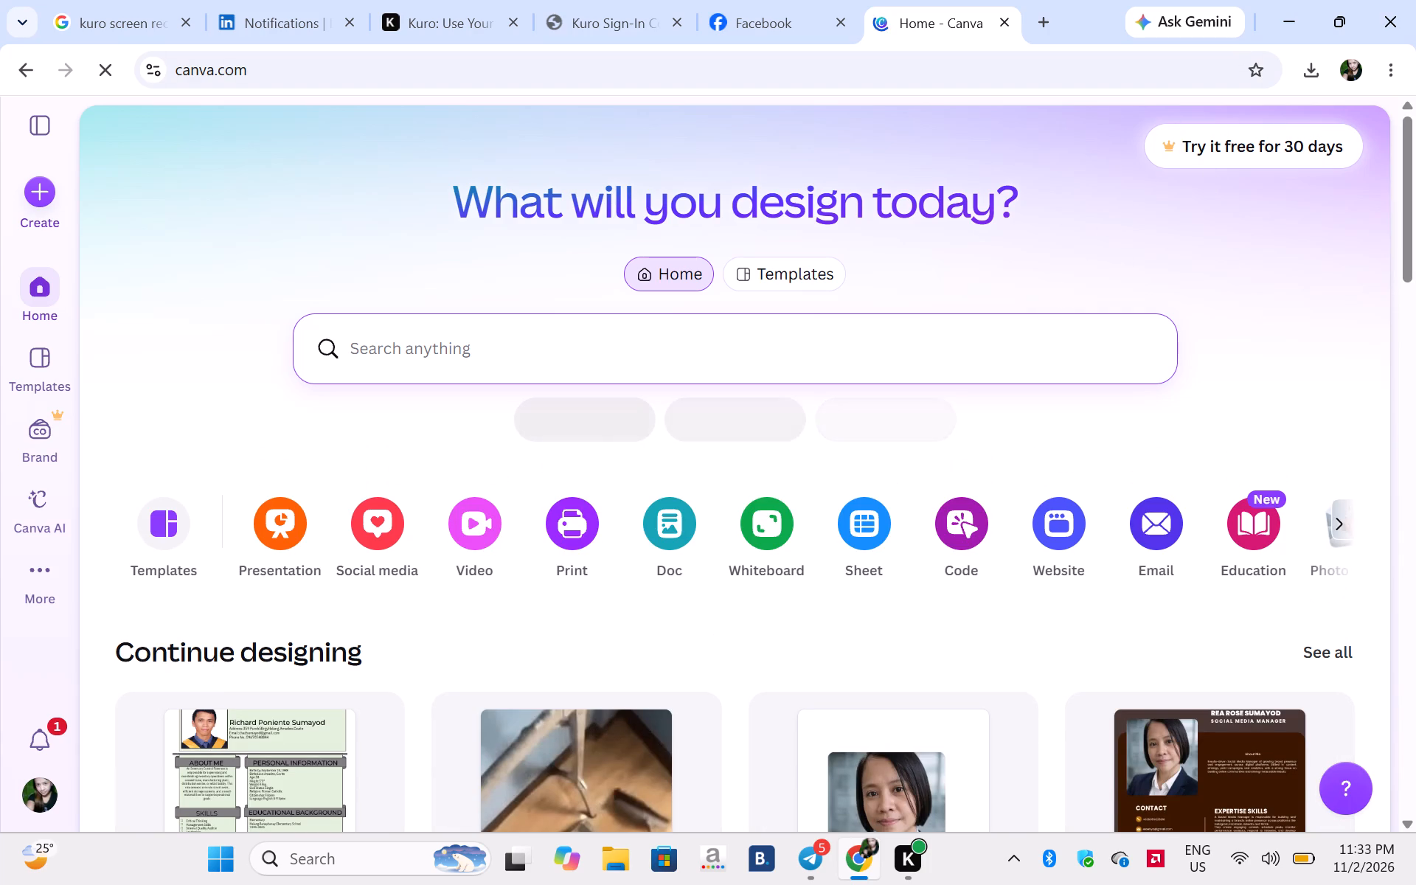
{"action": "left_click", "coordinate": [618, 786]}
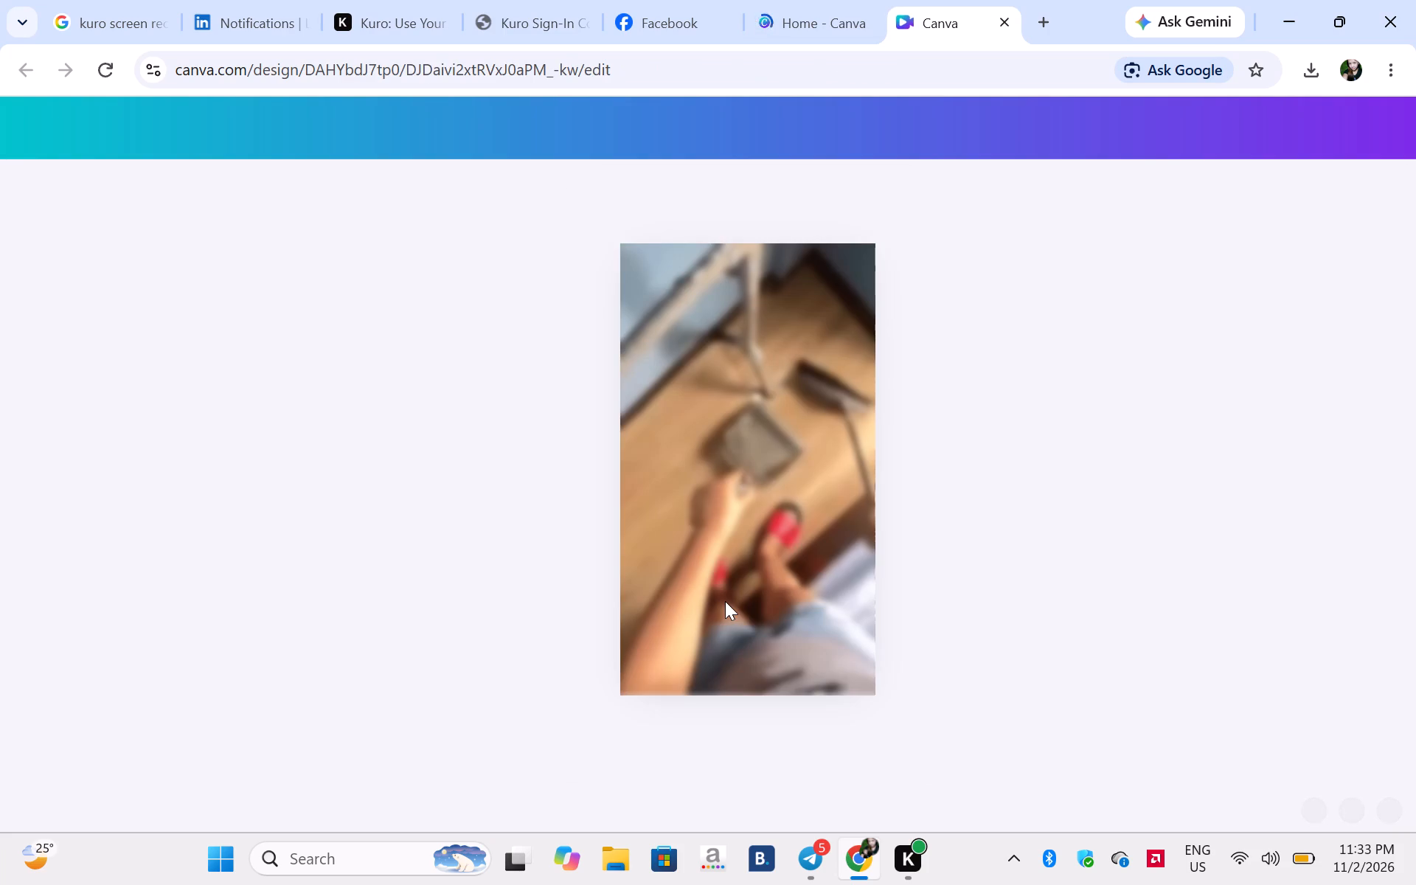
{"action": "left_click", "coordinate": [772, 550]}
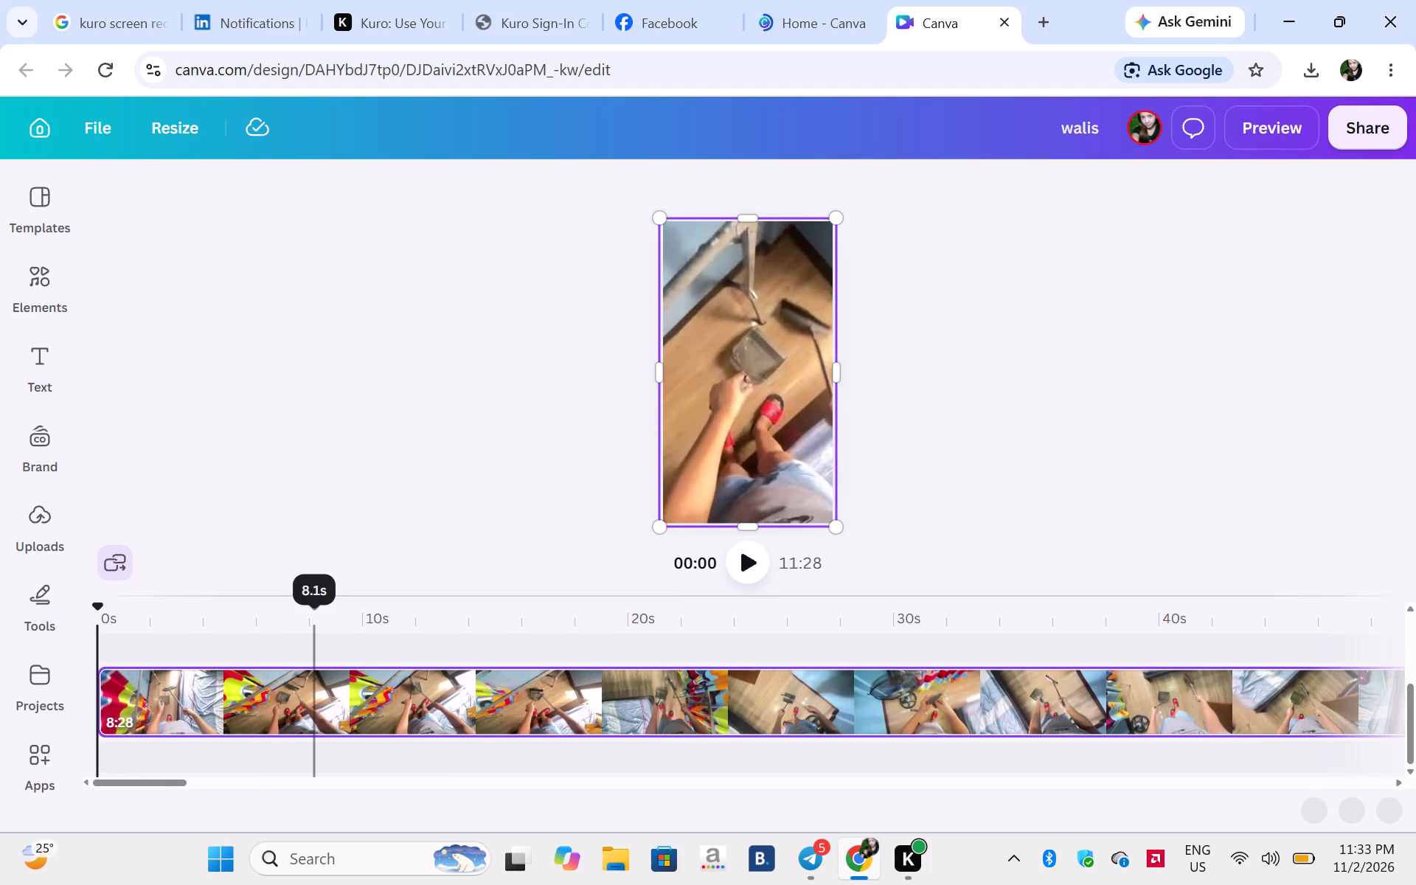
Preview the first seconds of the video and return the playhead to 0:00.
{"action": "left_click", "coordinate": [103, 604]}
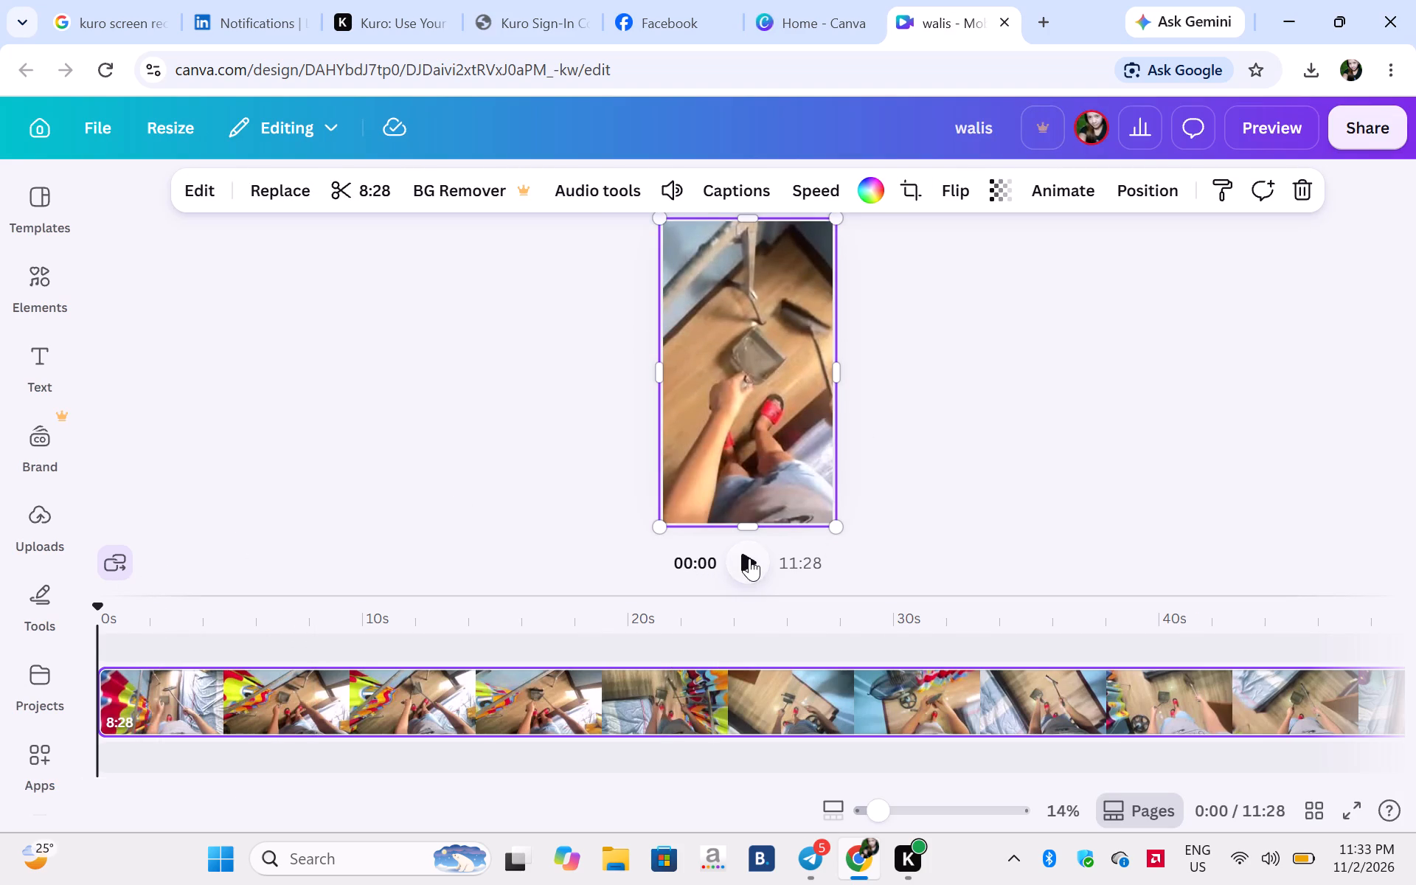
{"action": "left_click", "coordinate": [749, 558]}
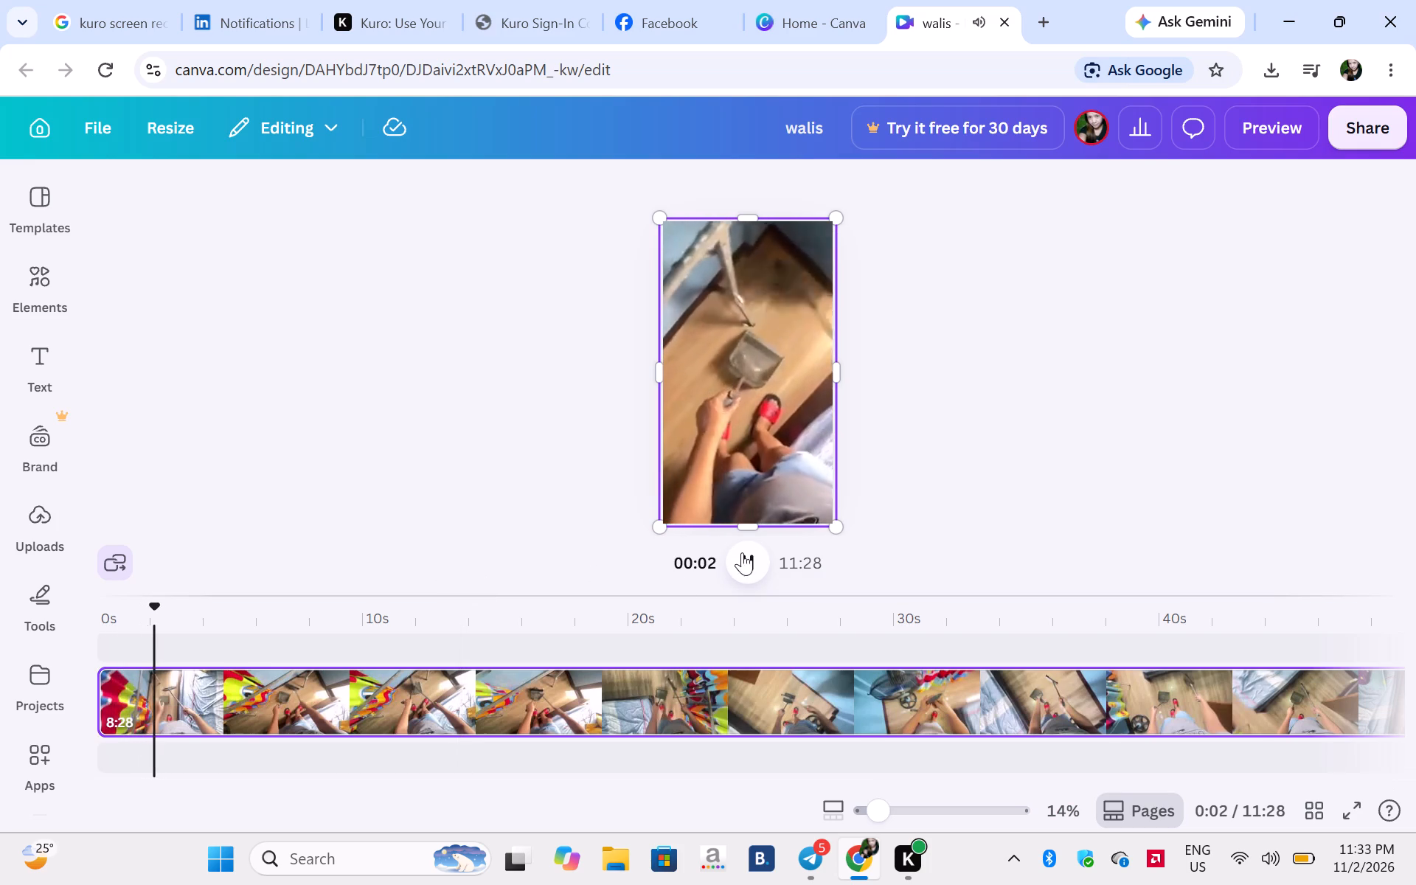
{"action": "left_click", "coordinate": [754, 554]}
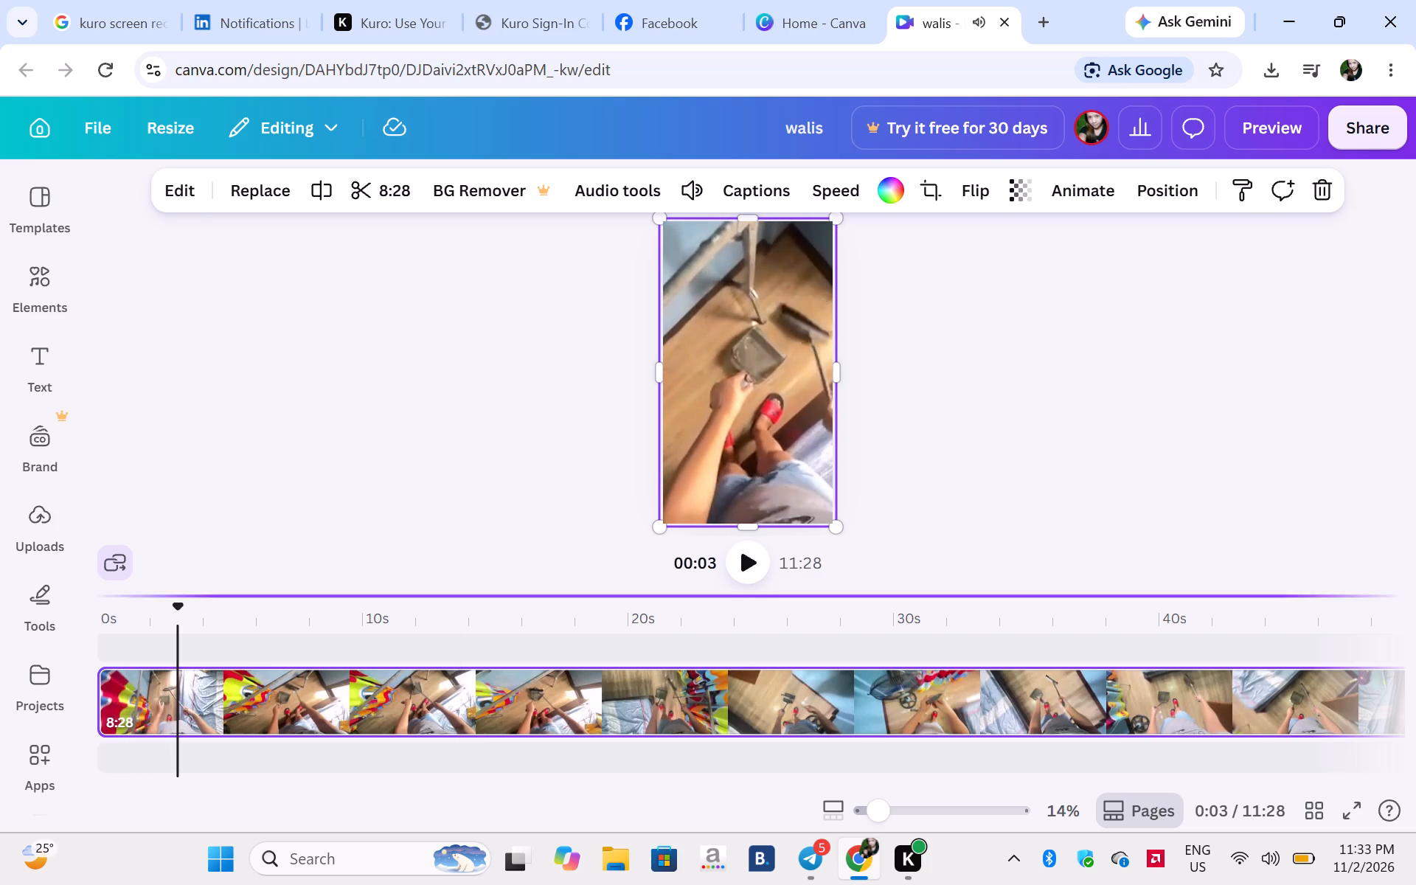
{"action": "left_click", "coordinate": [90, 597]}
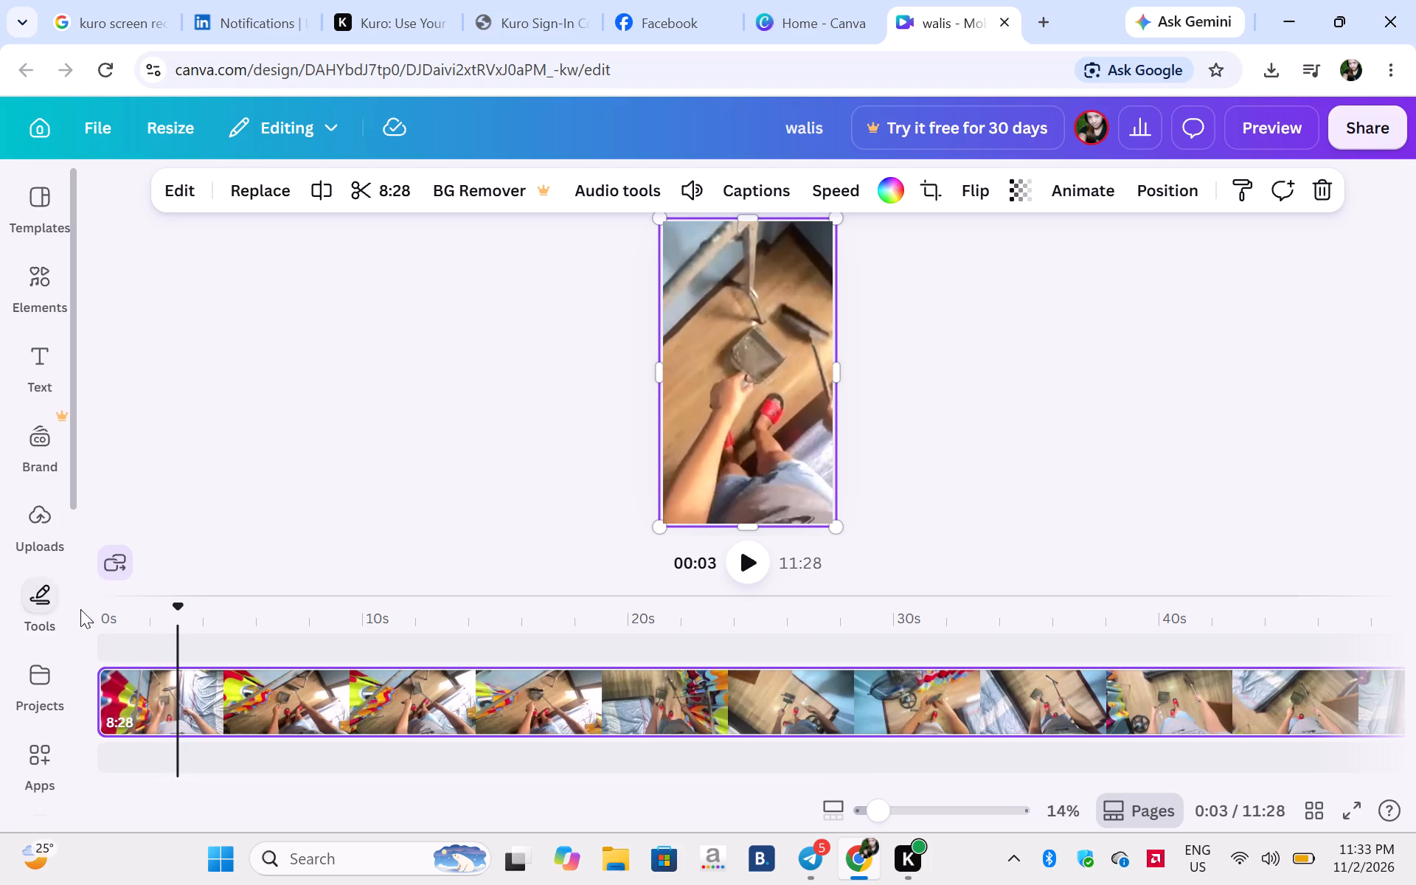
{"action": "left_click", "coordinate": [116, 601]}
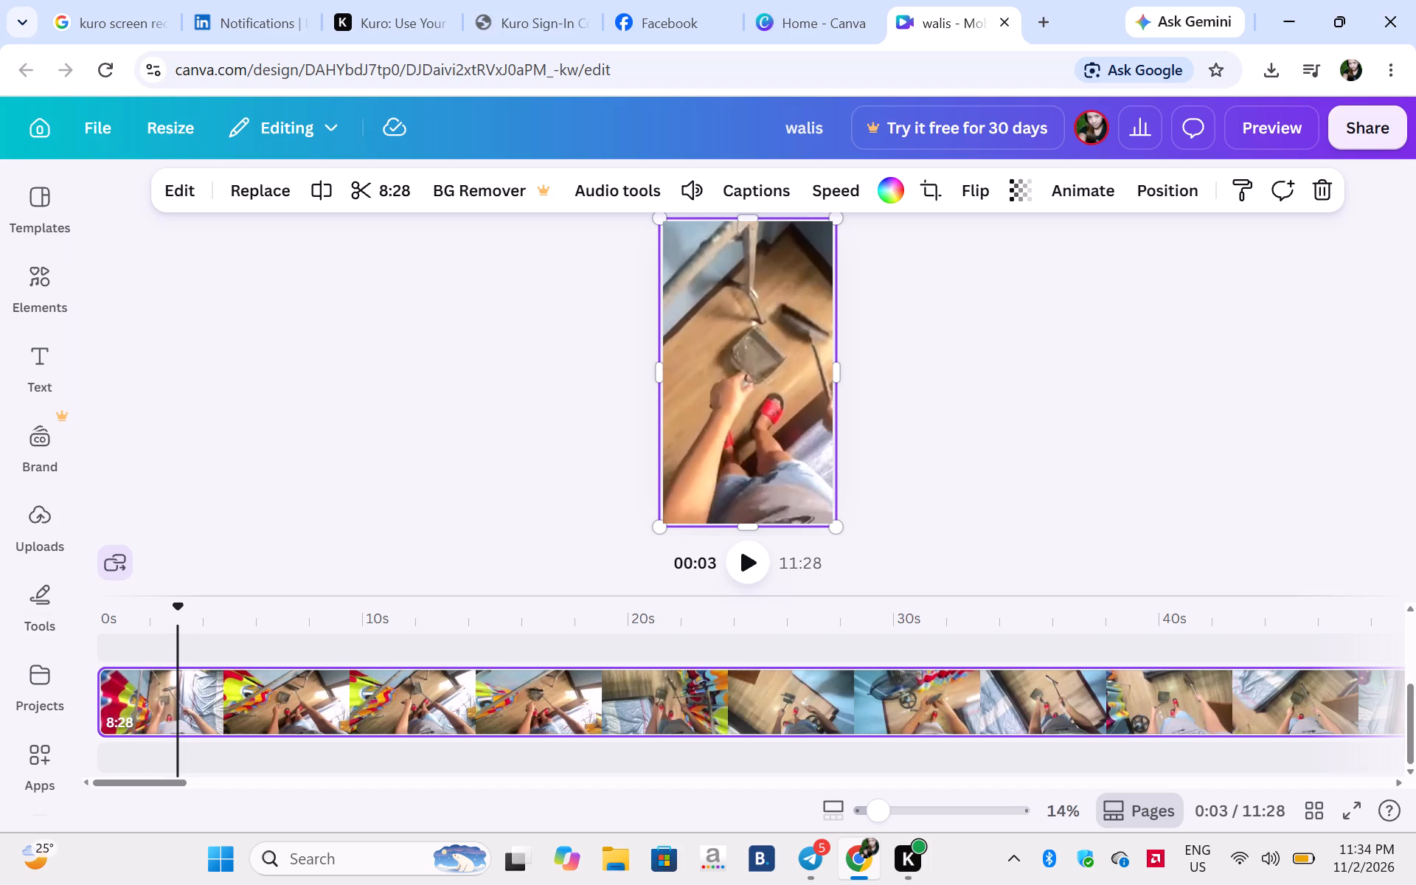
{"action": "left_click_drag", "start_coordinate": [177, 625], "coordinate": [53, 628]}
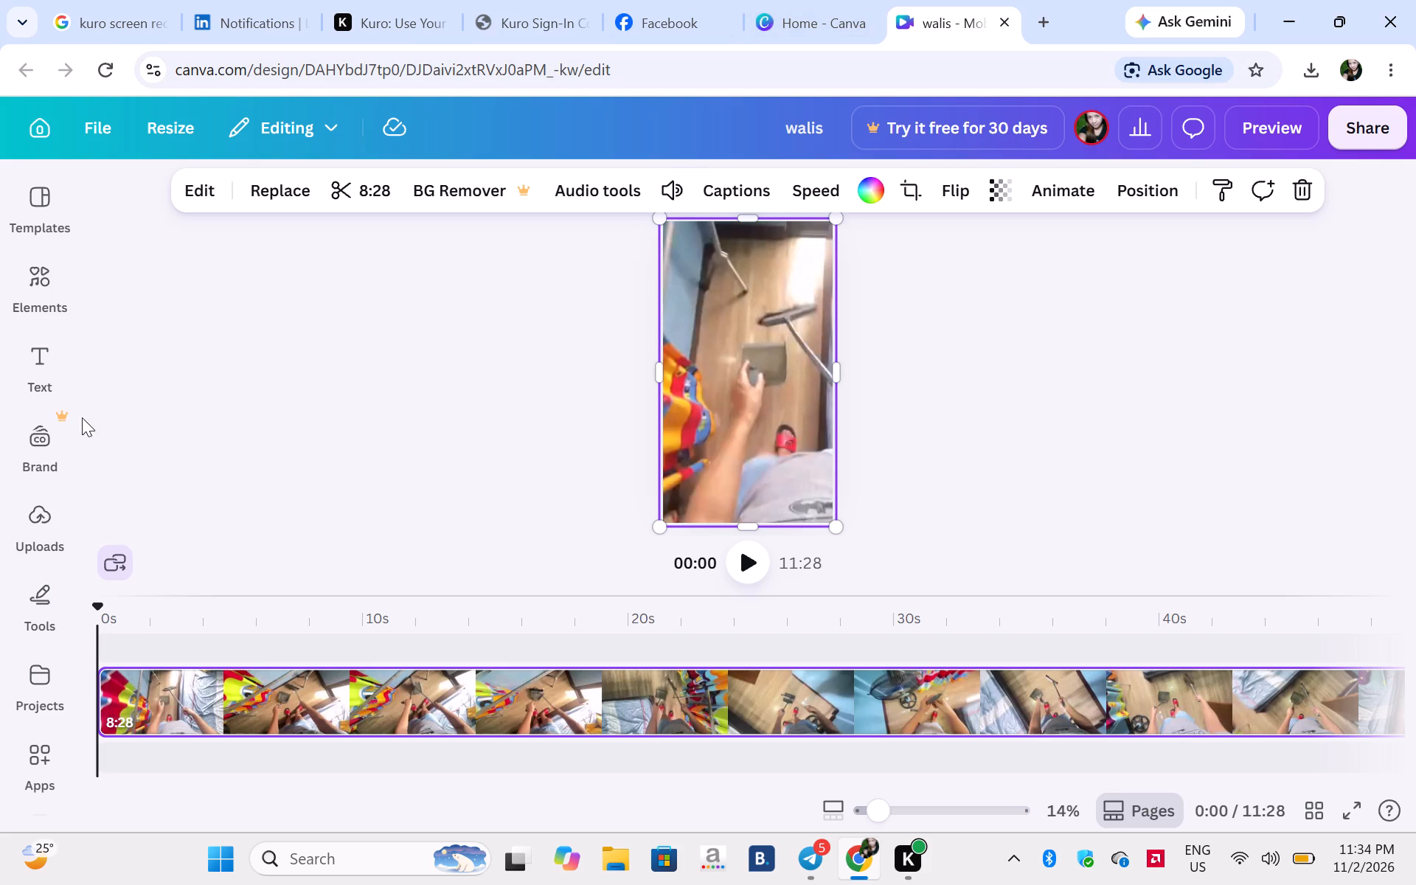
Add the uploaded audio file "_Opening Soft city n.mp3" to the video's timeline at the start.
{"action": "left_click", "coordinate": [52, 534]}
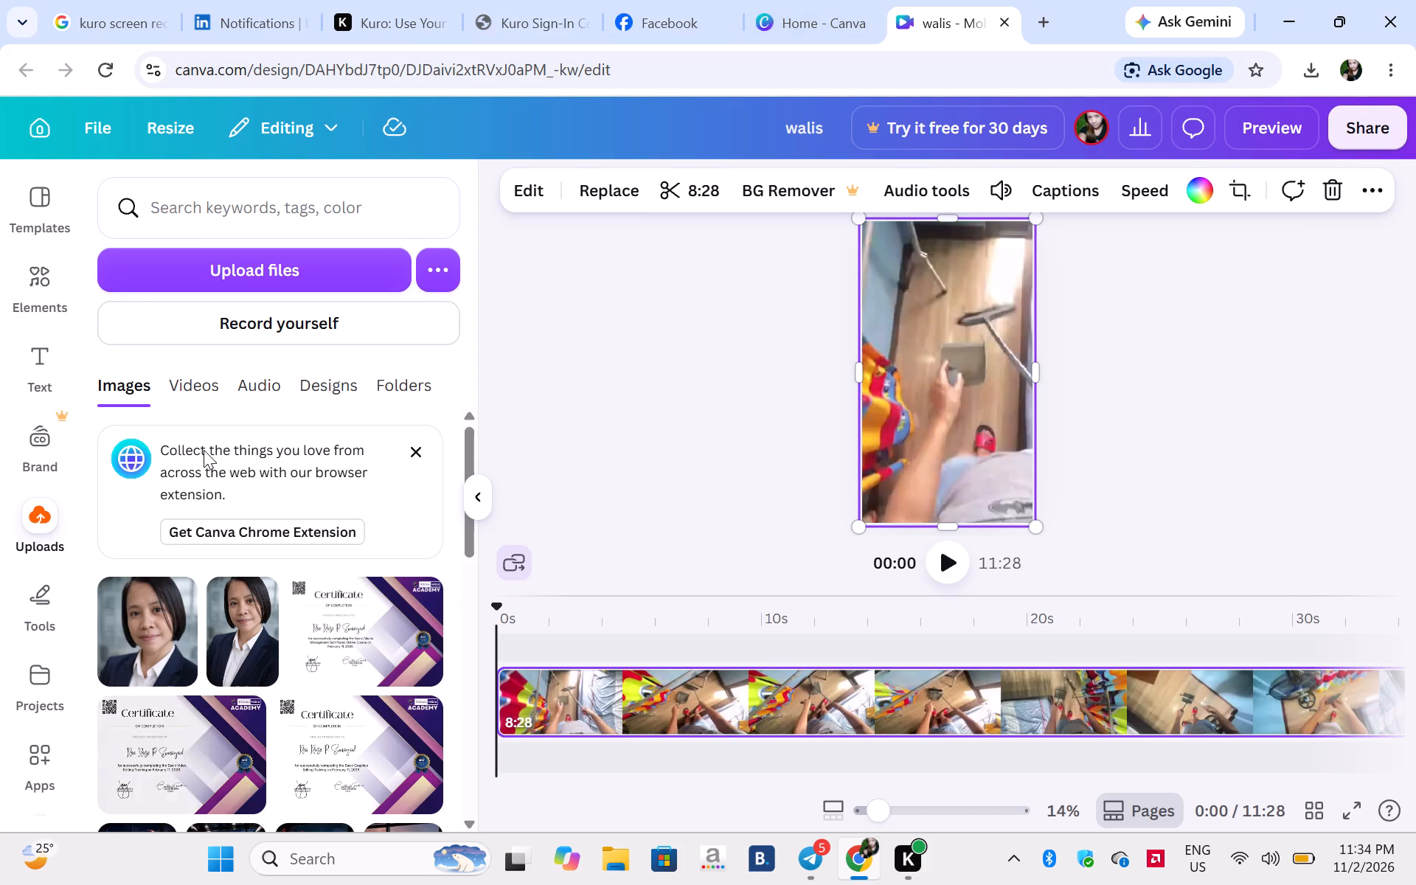
{"action": "left_click", "coordinate": [237, 381]}
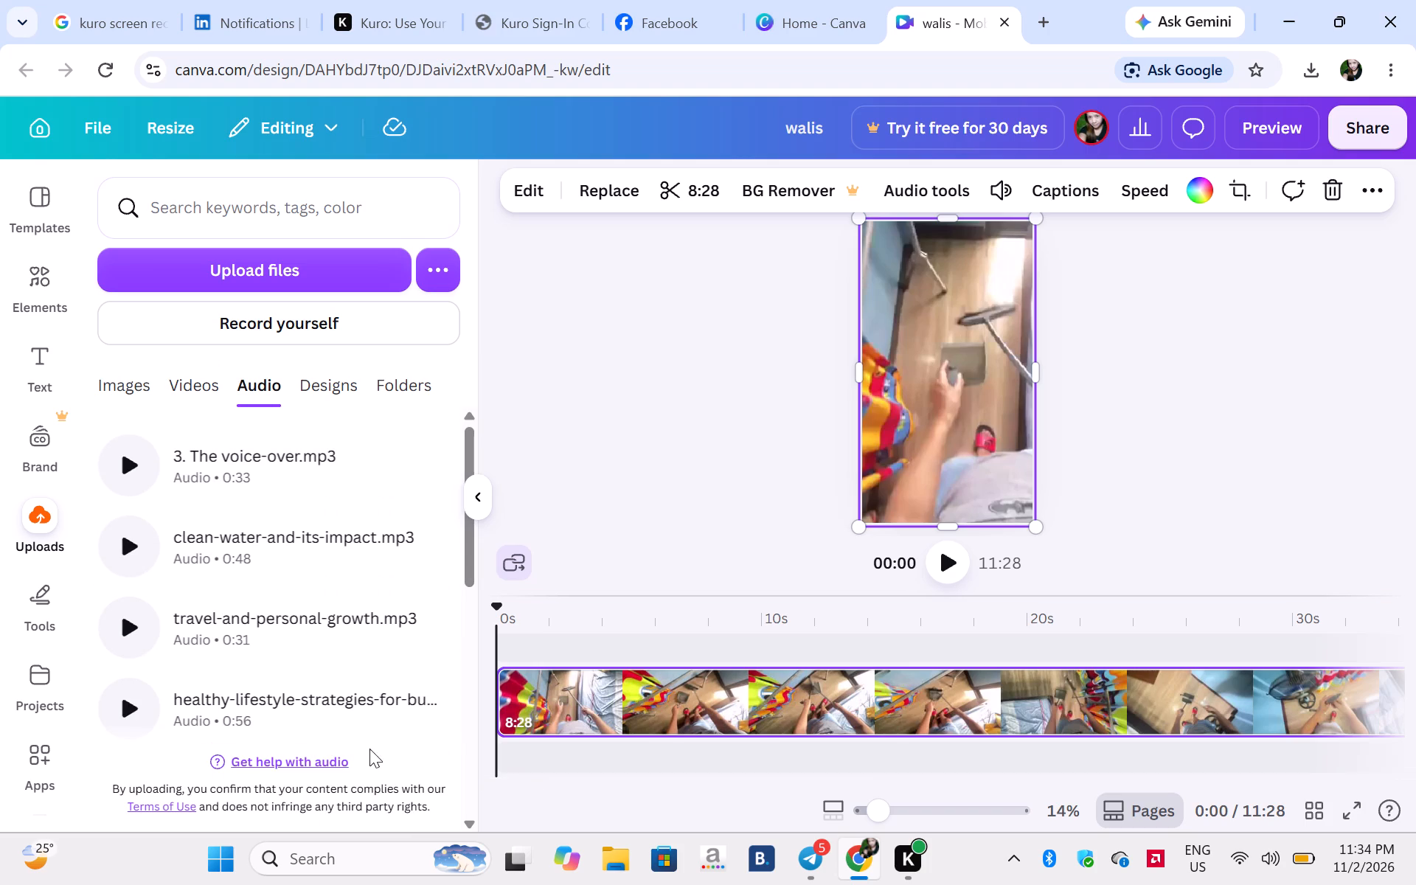
{"action": "left_click", "coordinate": [466, 655]}
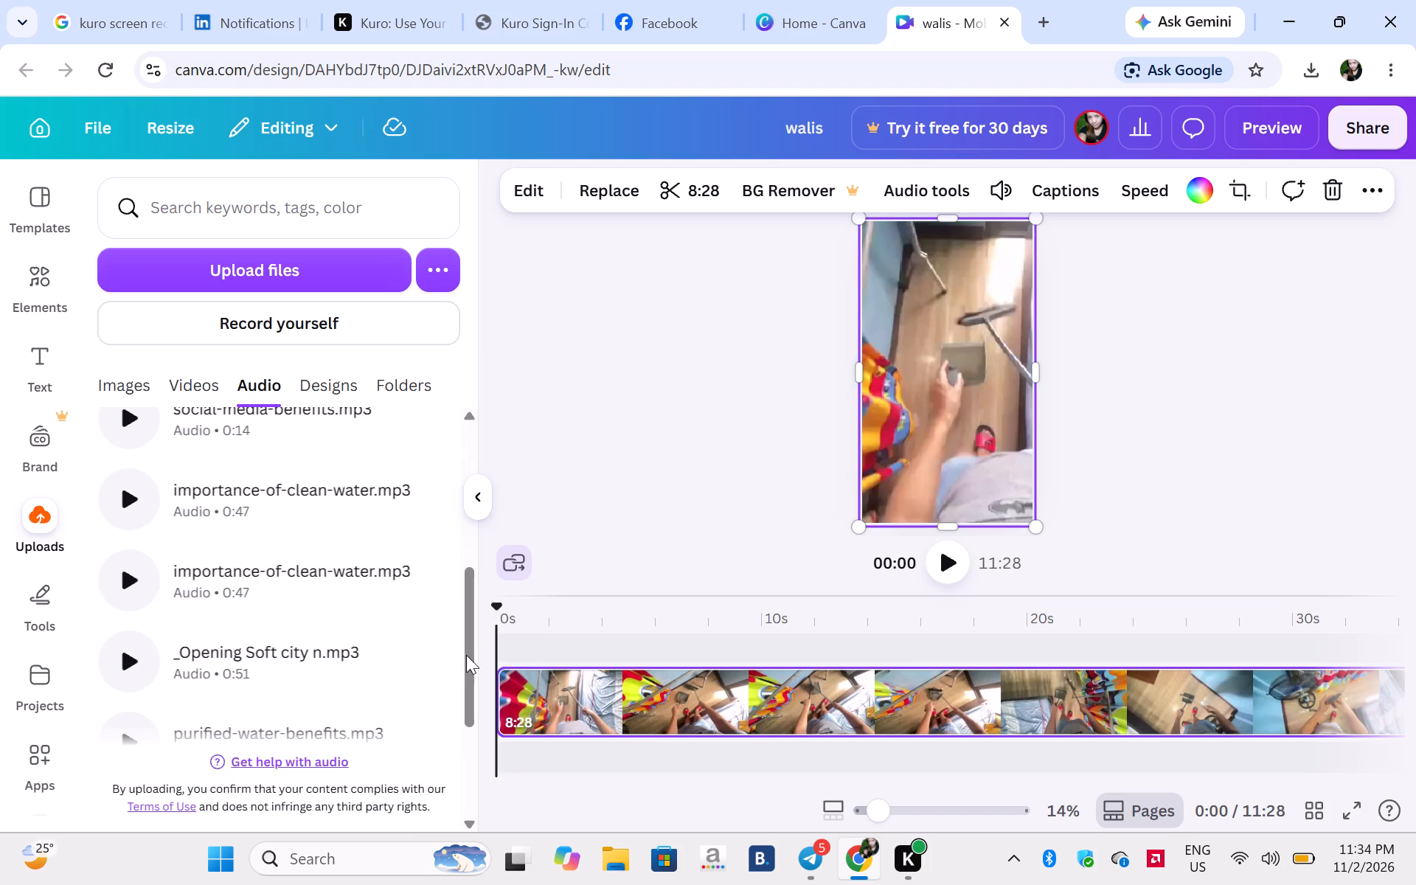
{"action": "left_click", "coordinate": [374, 676]}
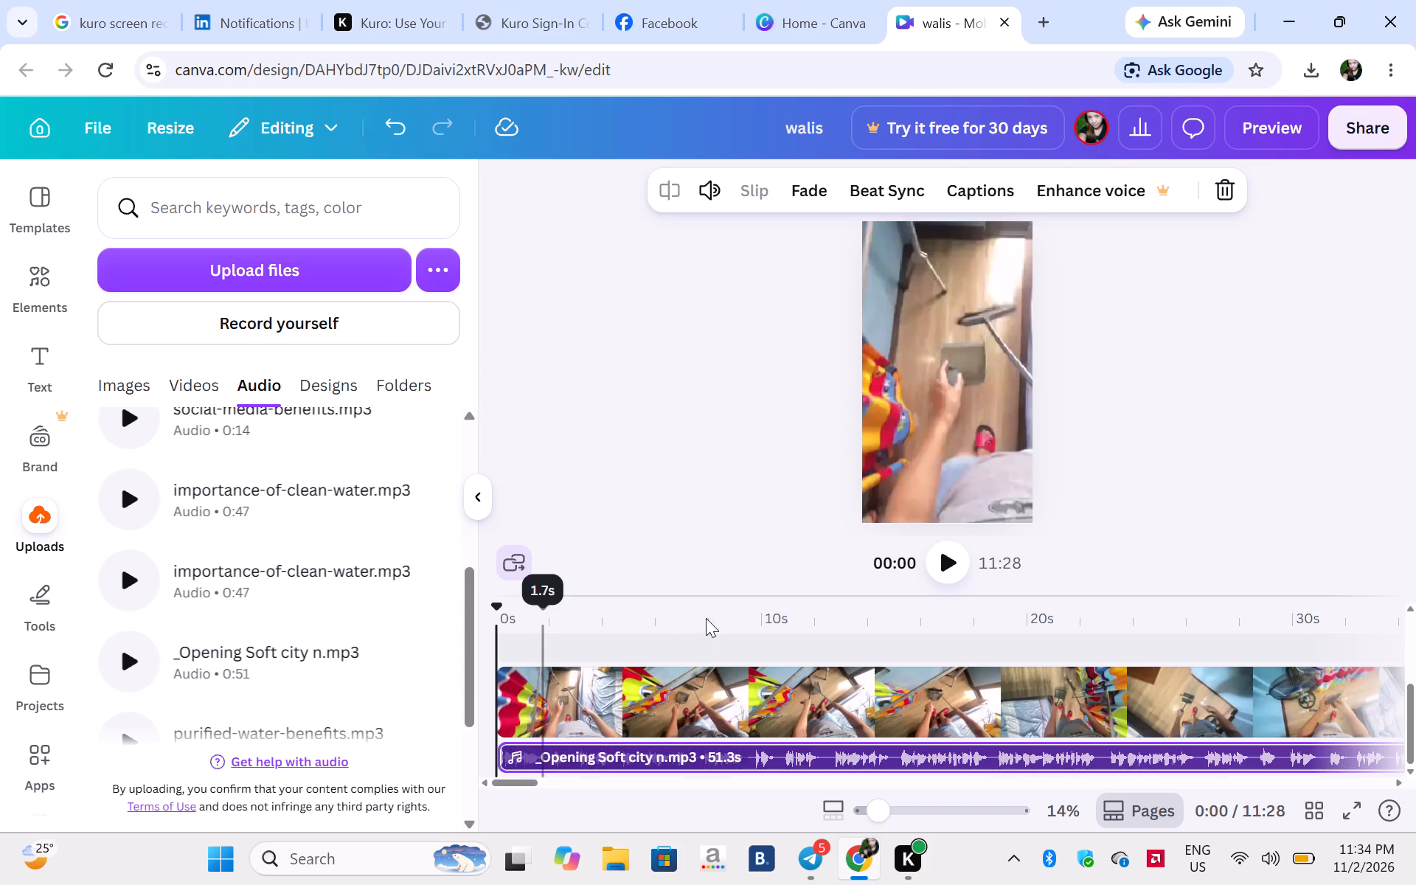
Preview the video with the added audio track, lowering the system speaker volume before resuming playback.
{"action": "left_click", "coordinate": [956, 564]}
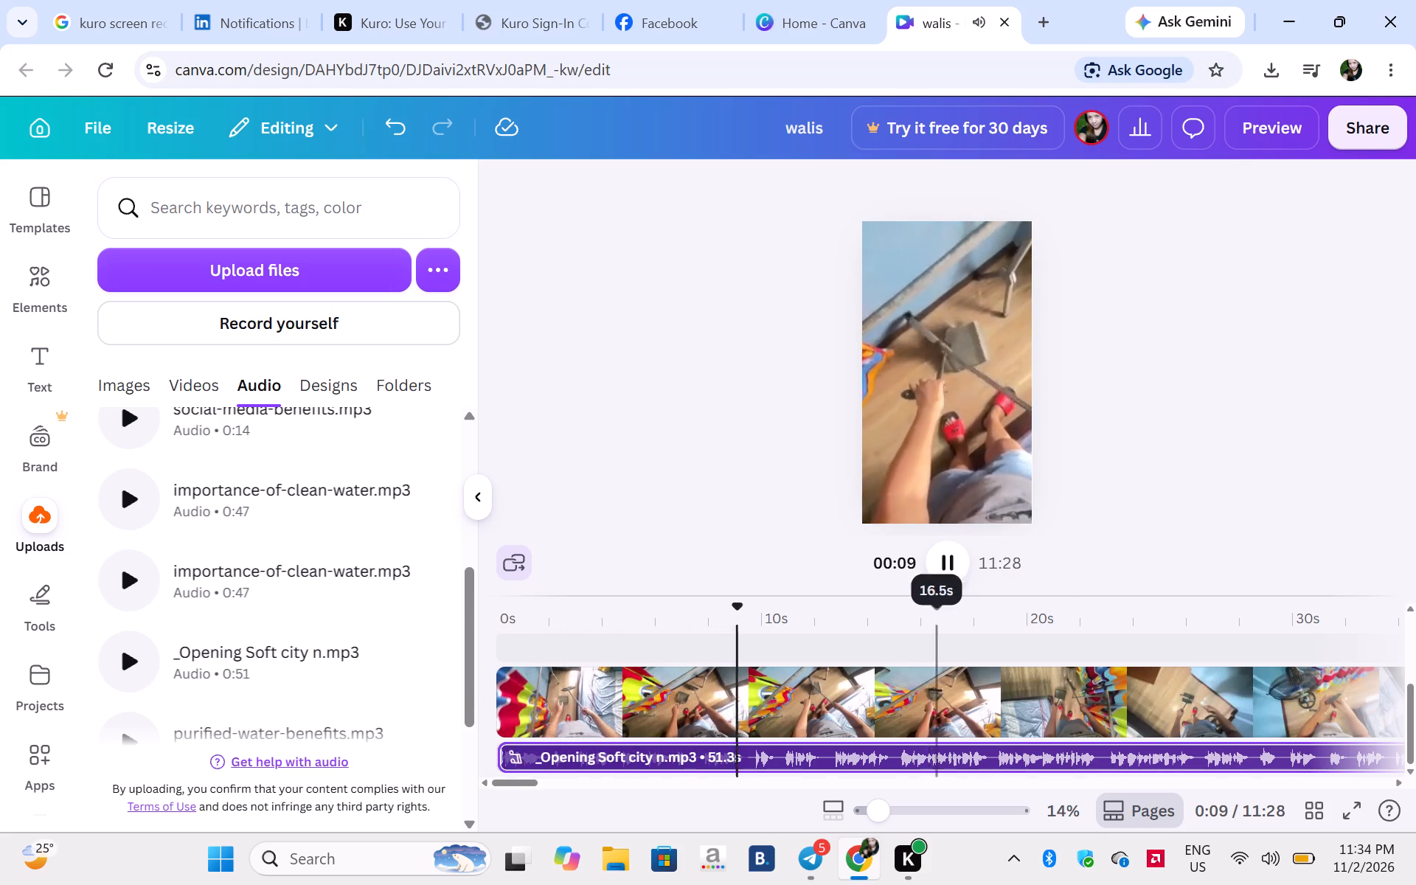
{"action": "left_click", "coordinate": [948, 554]}
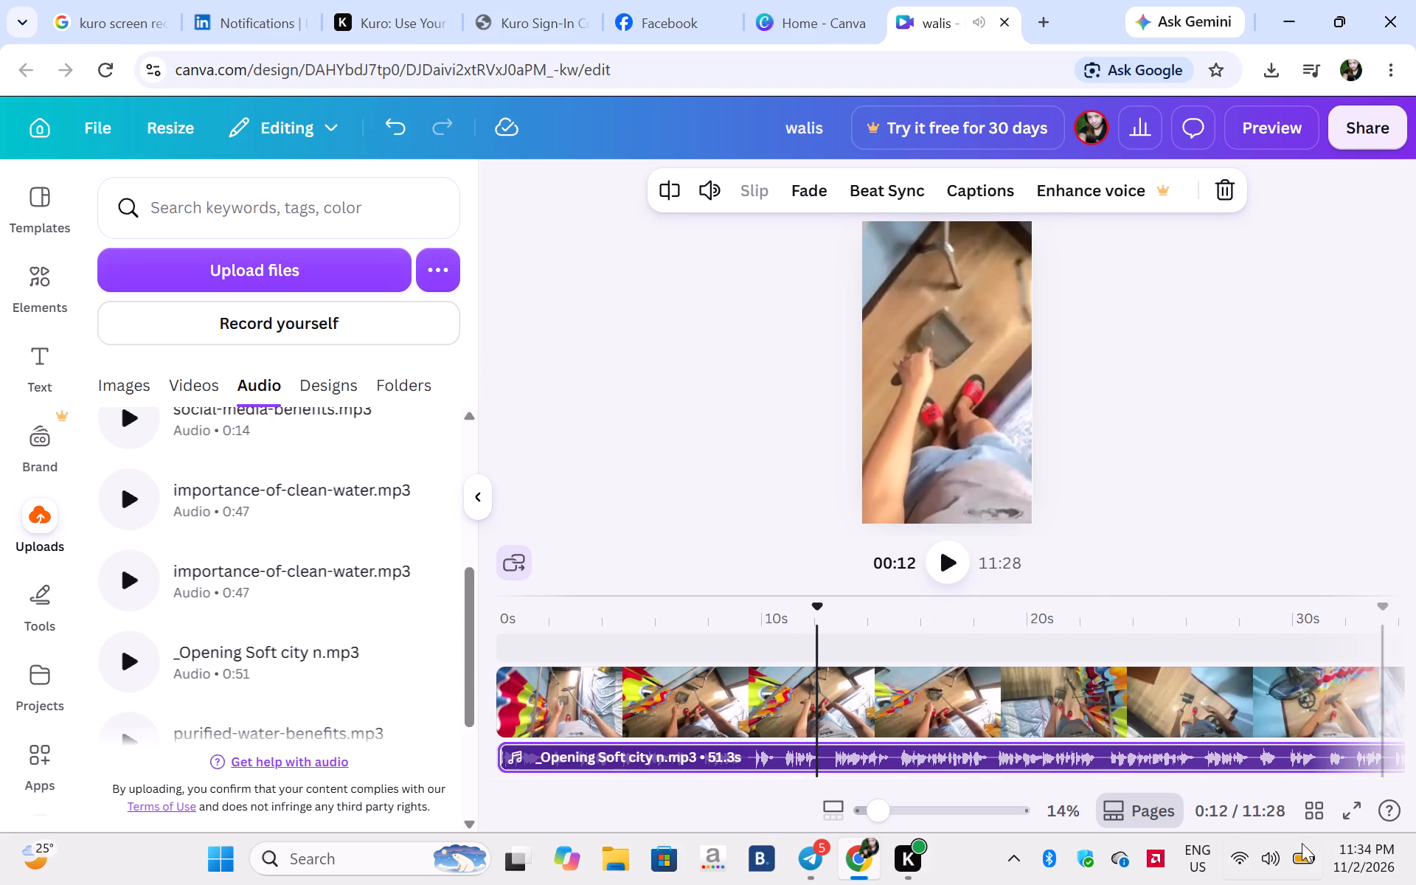
{"action": "left_click", "coordinate": [1271, 871]}
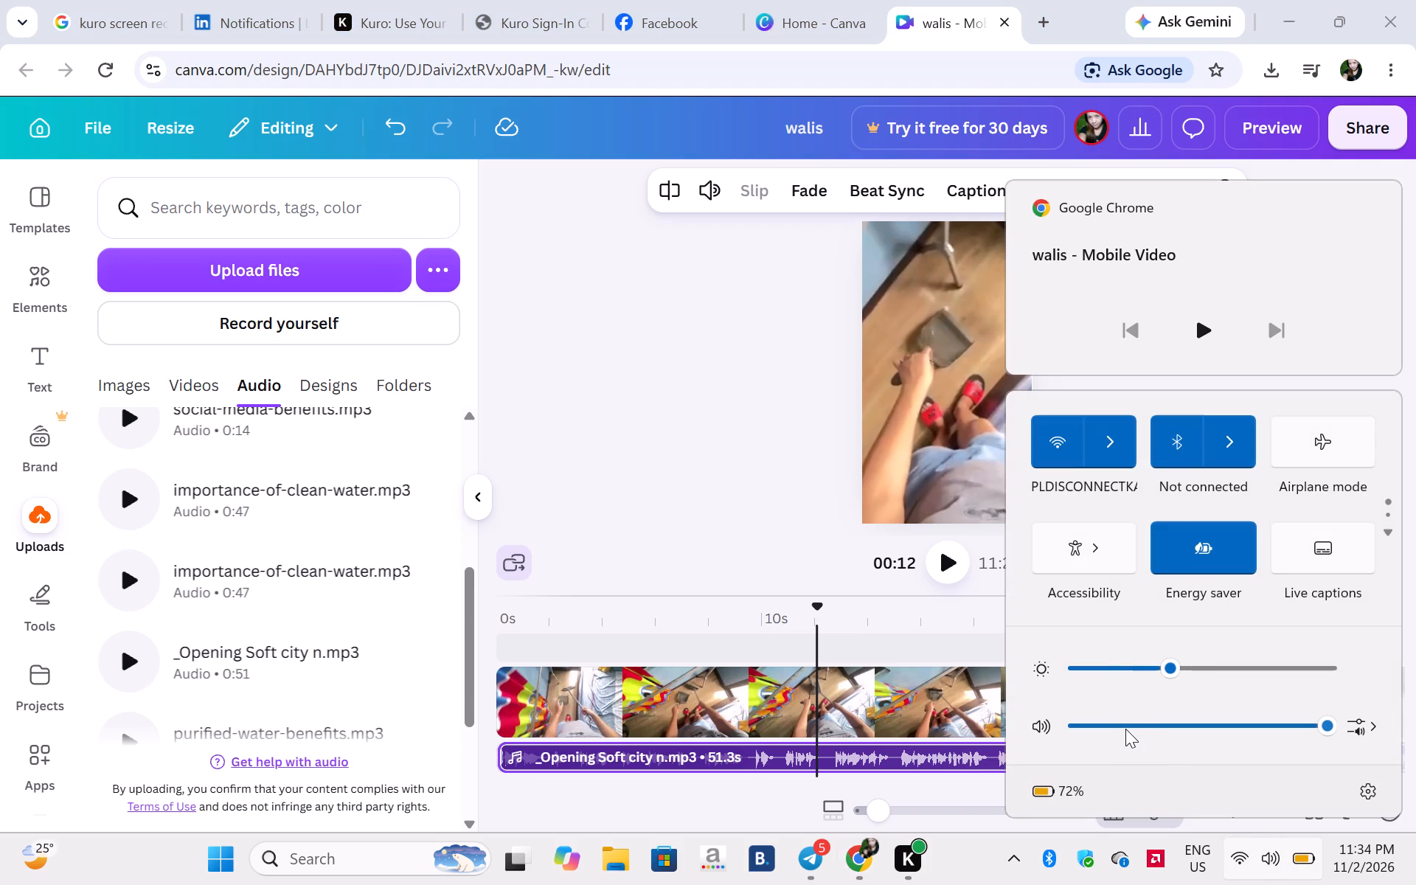
{"action": "left_click", "coordinate": [1125, 729]}
{"action": "left_click", "coordinate": [742, 485]}
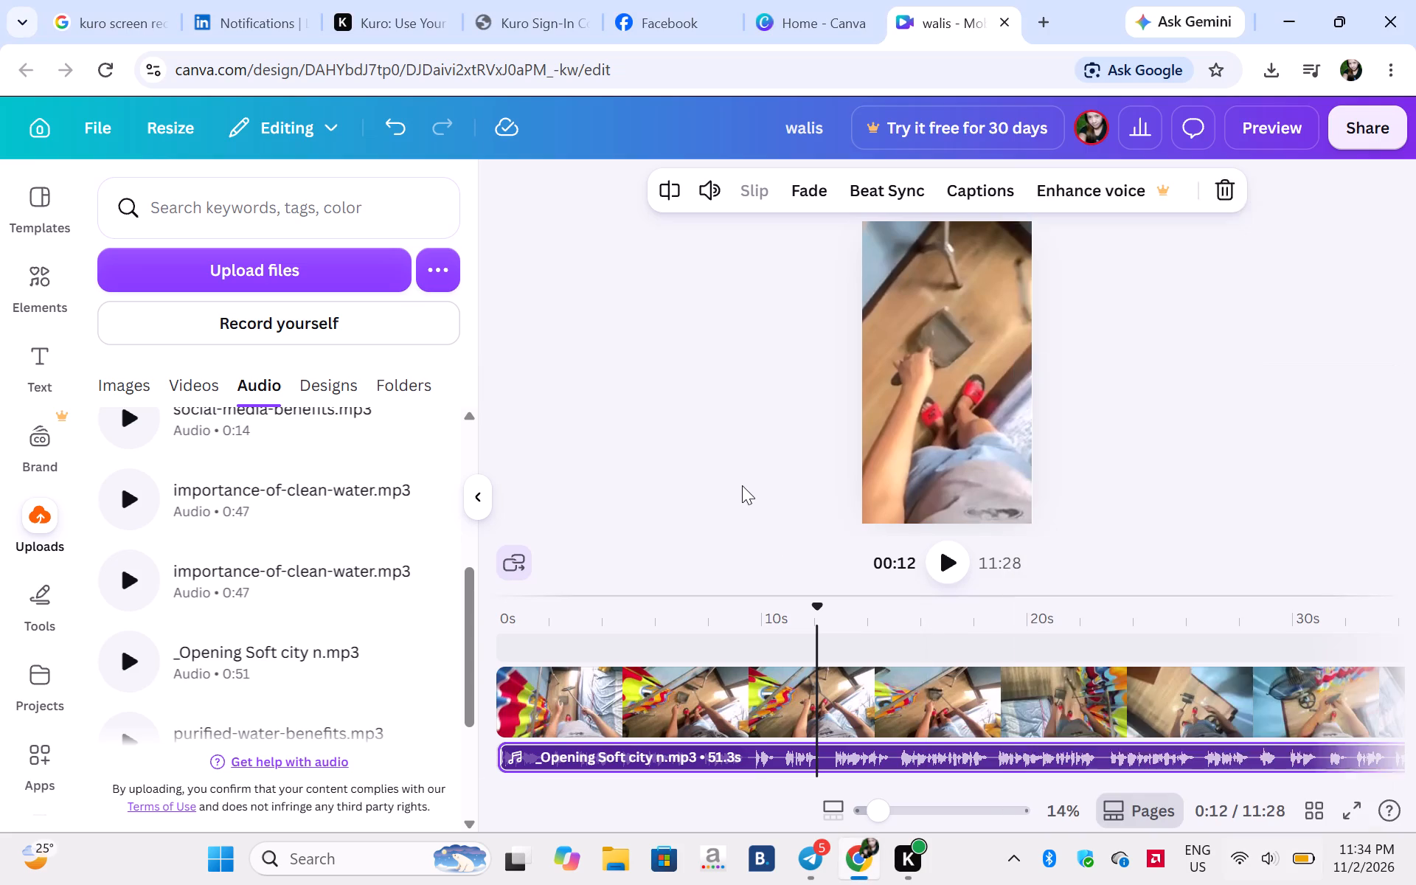
{"action": "left_click", "coordinate": [940, 563]}
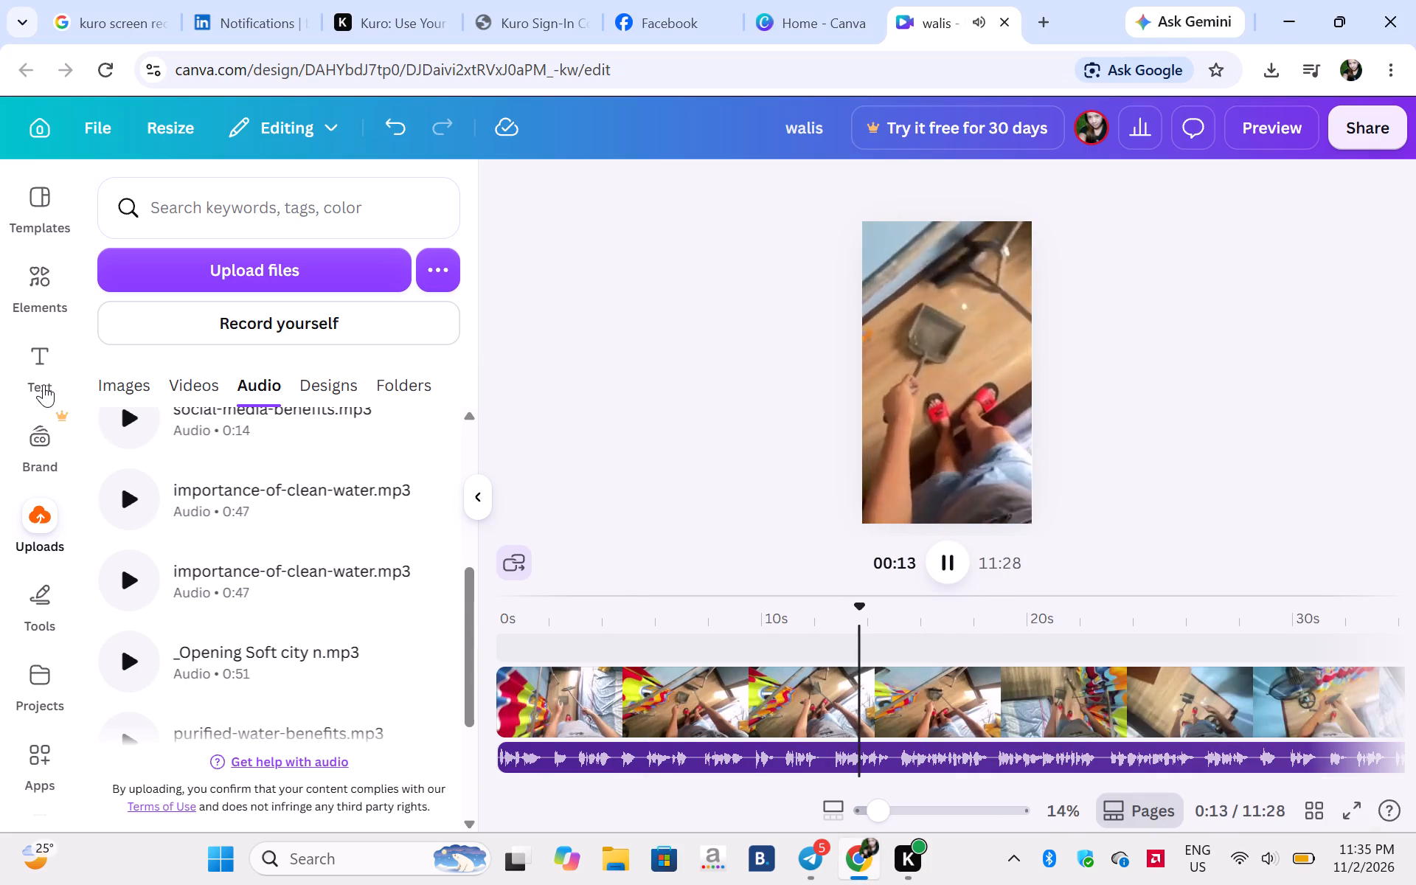
Search the elements for "border" and insert the navy-and-gold curved corner graphic at 0:15.
{"action": "left_click", "coordinate": [41, 302]}
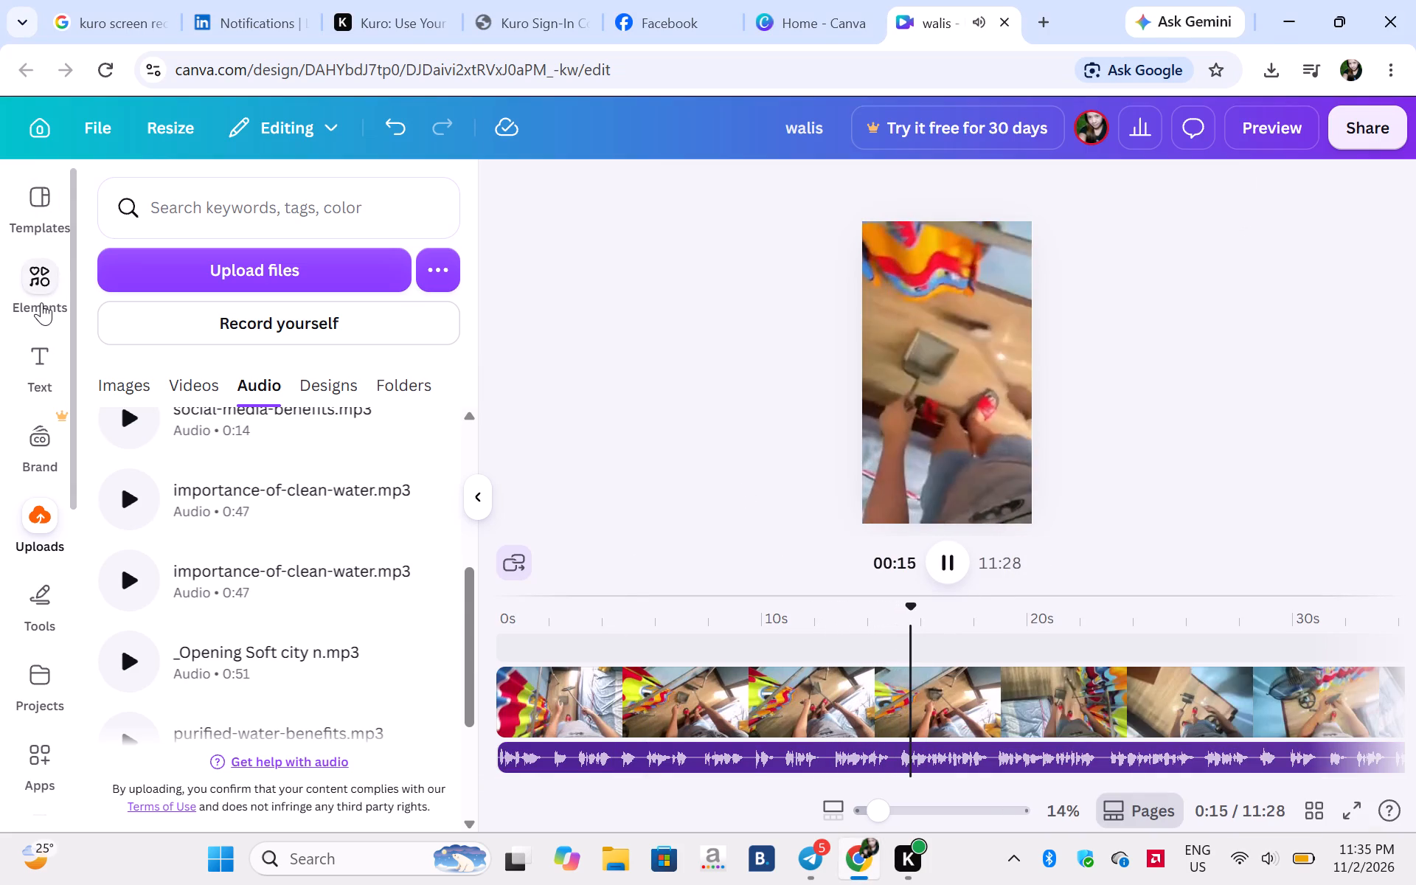
{"action": "left_click", "coordinate": [271, 201]}
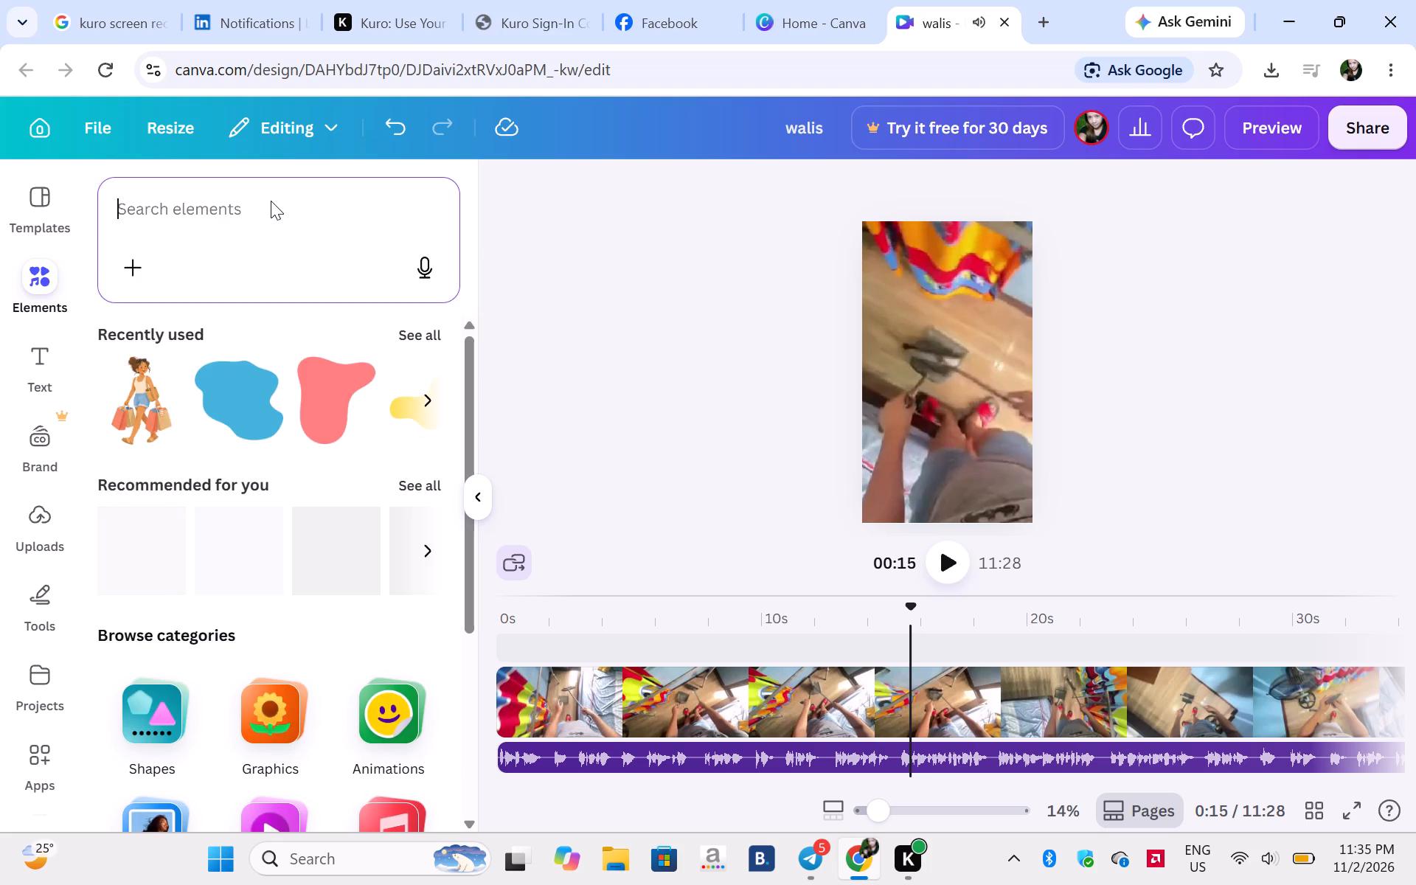
{"action": "type", "text": "border"}
{"action": "key", "text": "Return"}
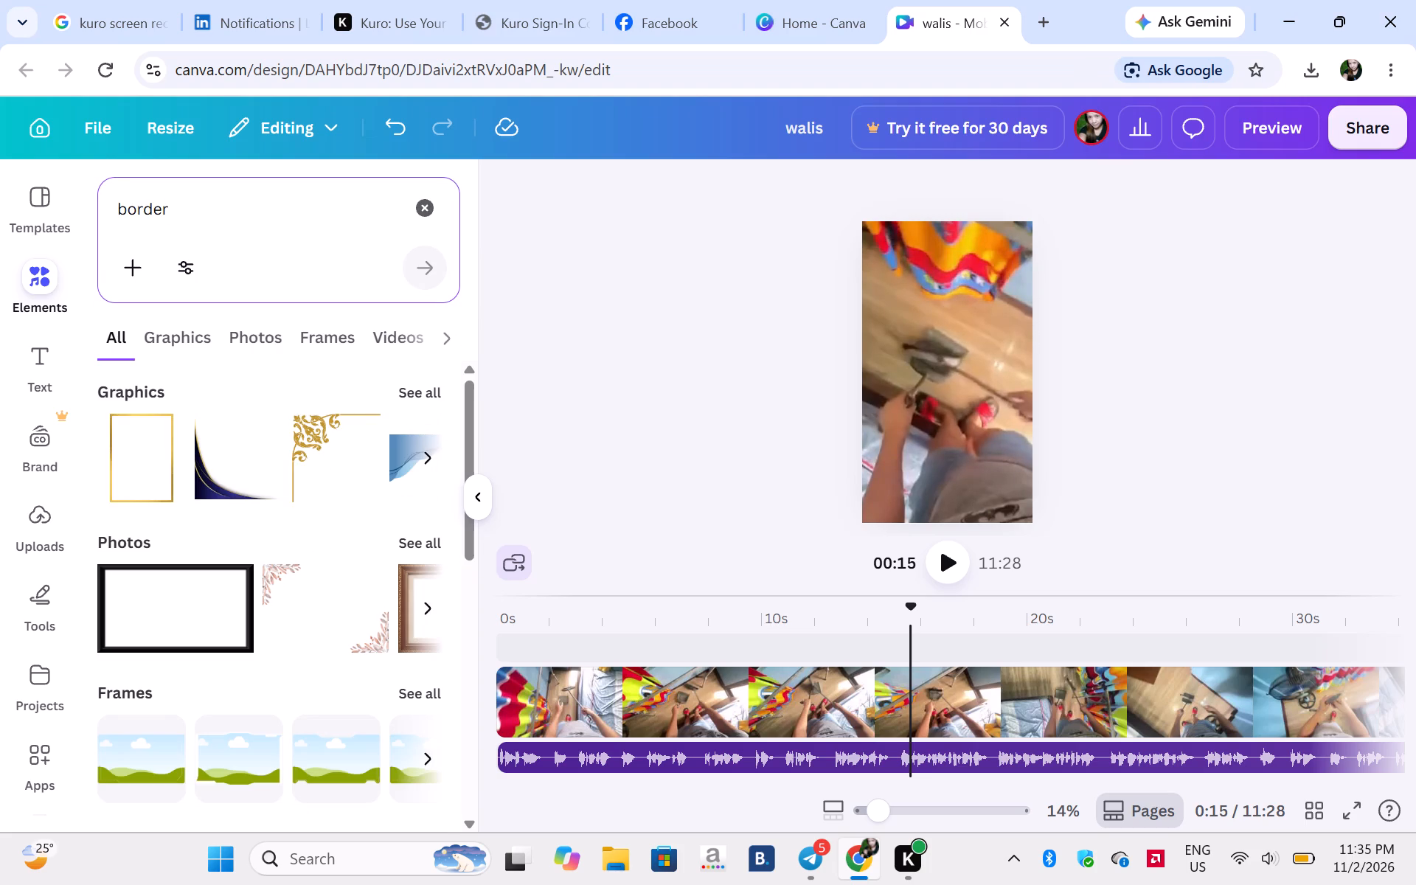
{"action": "left_click", "coordinate": [207, 495]}
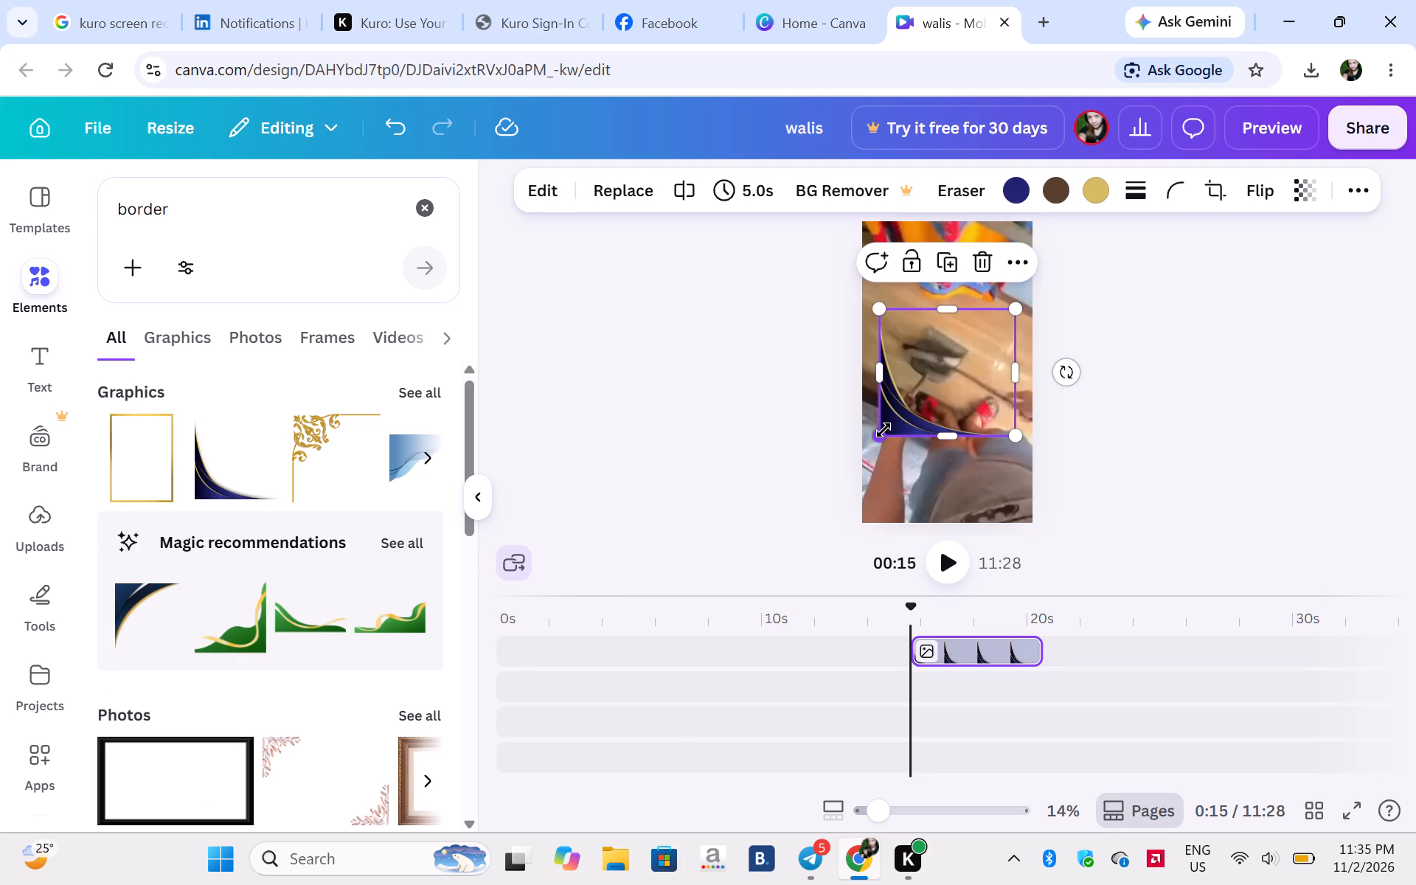
Enlarge and position the border graphic to span the video frame's width and height, with its curve along the bottom edge.
{"action": "left_click_drag", "start_coordinate": [884, 430], "coordinate": [821, 534]}
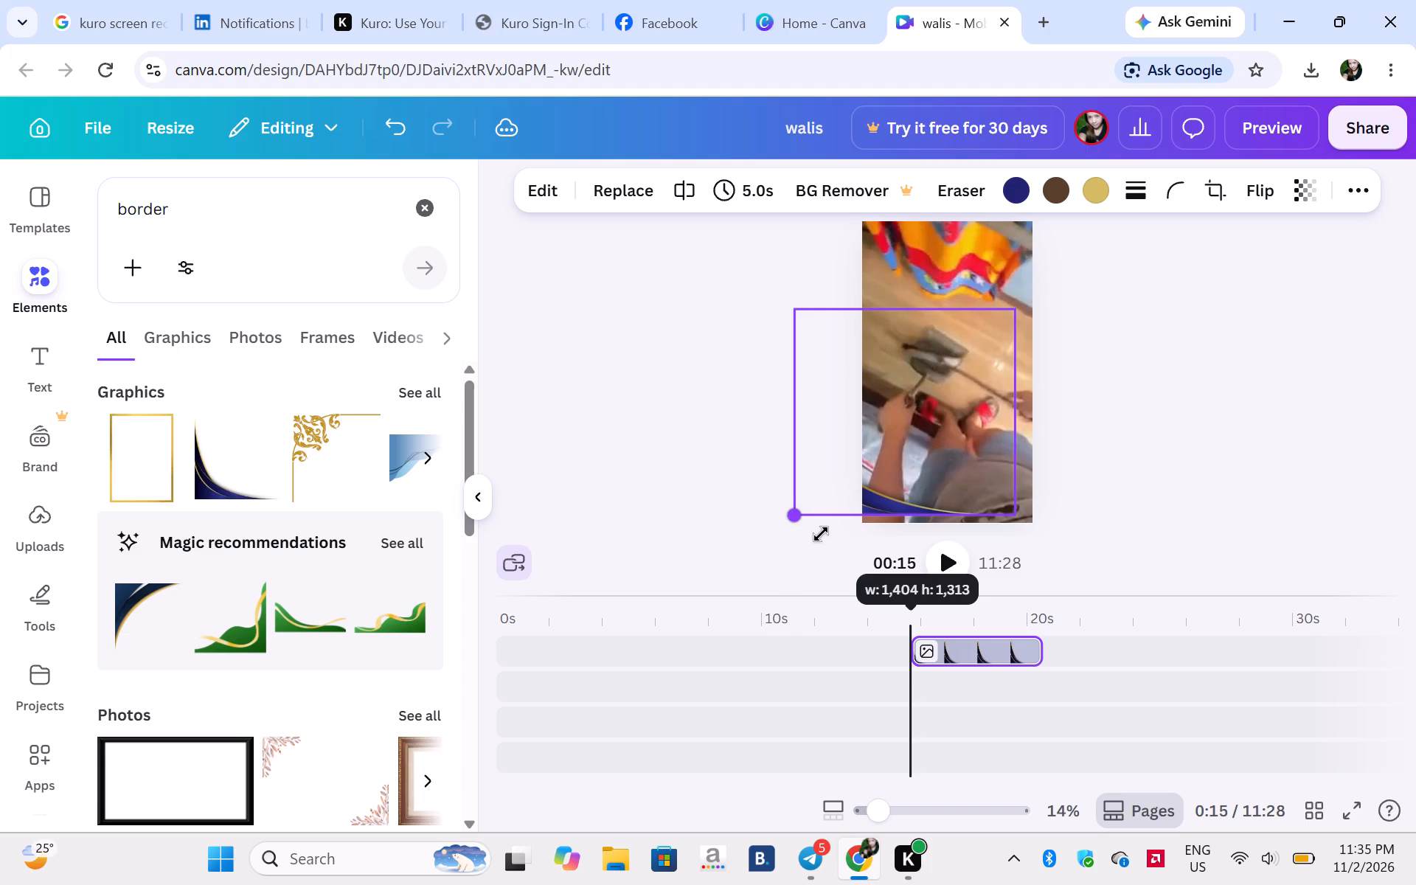
{"action": "left_click_drag", "start_coordinate": [821, 534], "coordinate": [892, 522]}
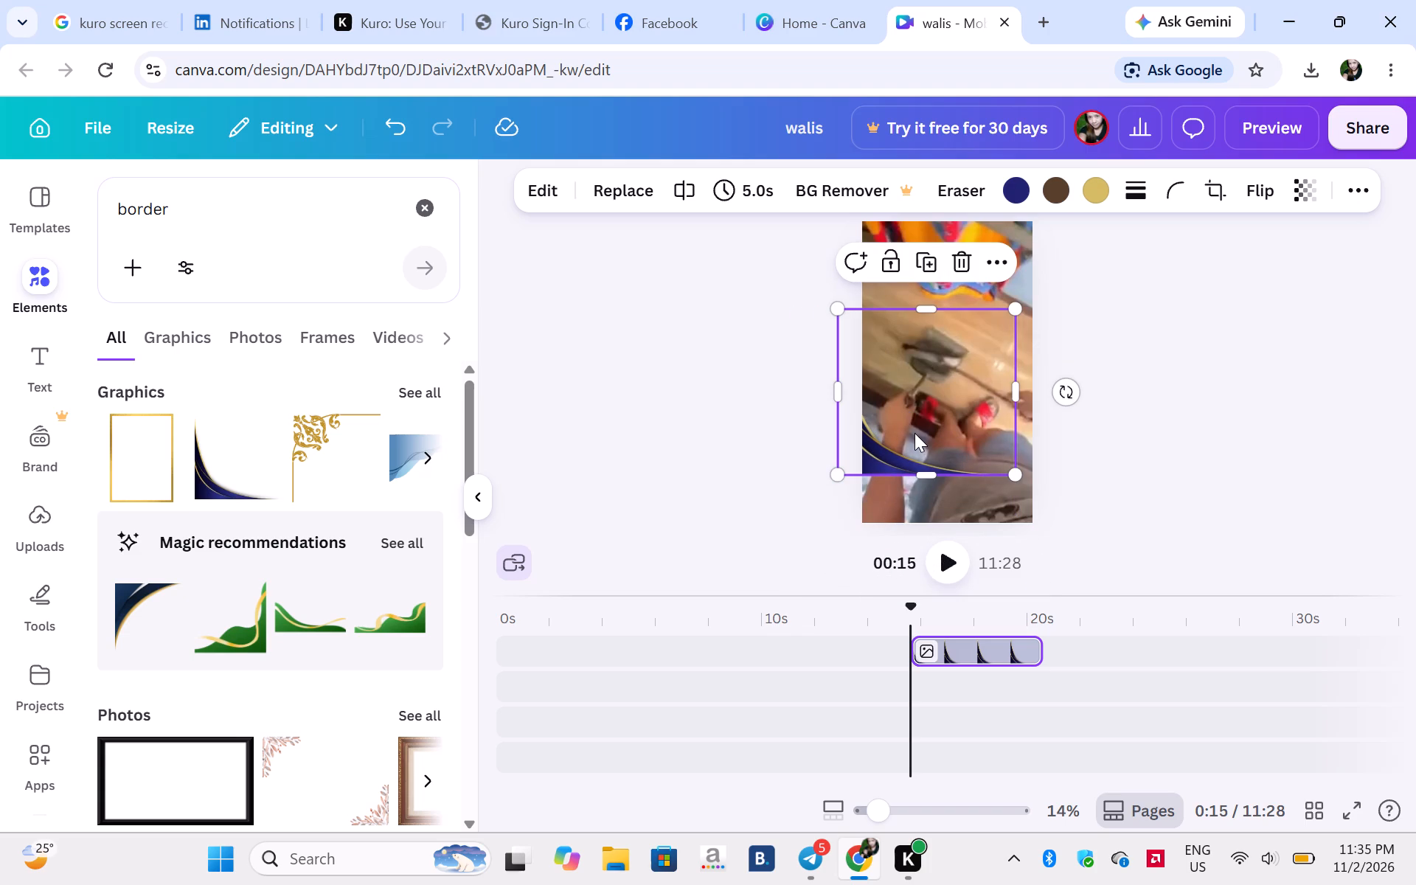
{"action": "left_click_drag", "start_coordinate": [914, 437], "coordinate": [938, 473]}
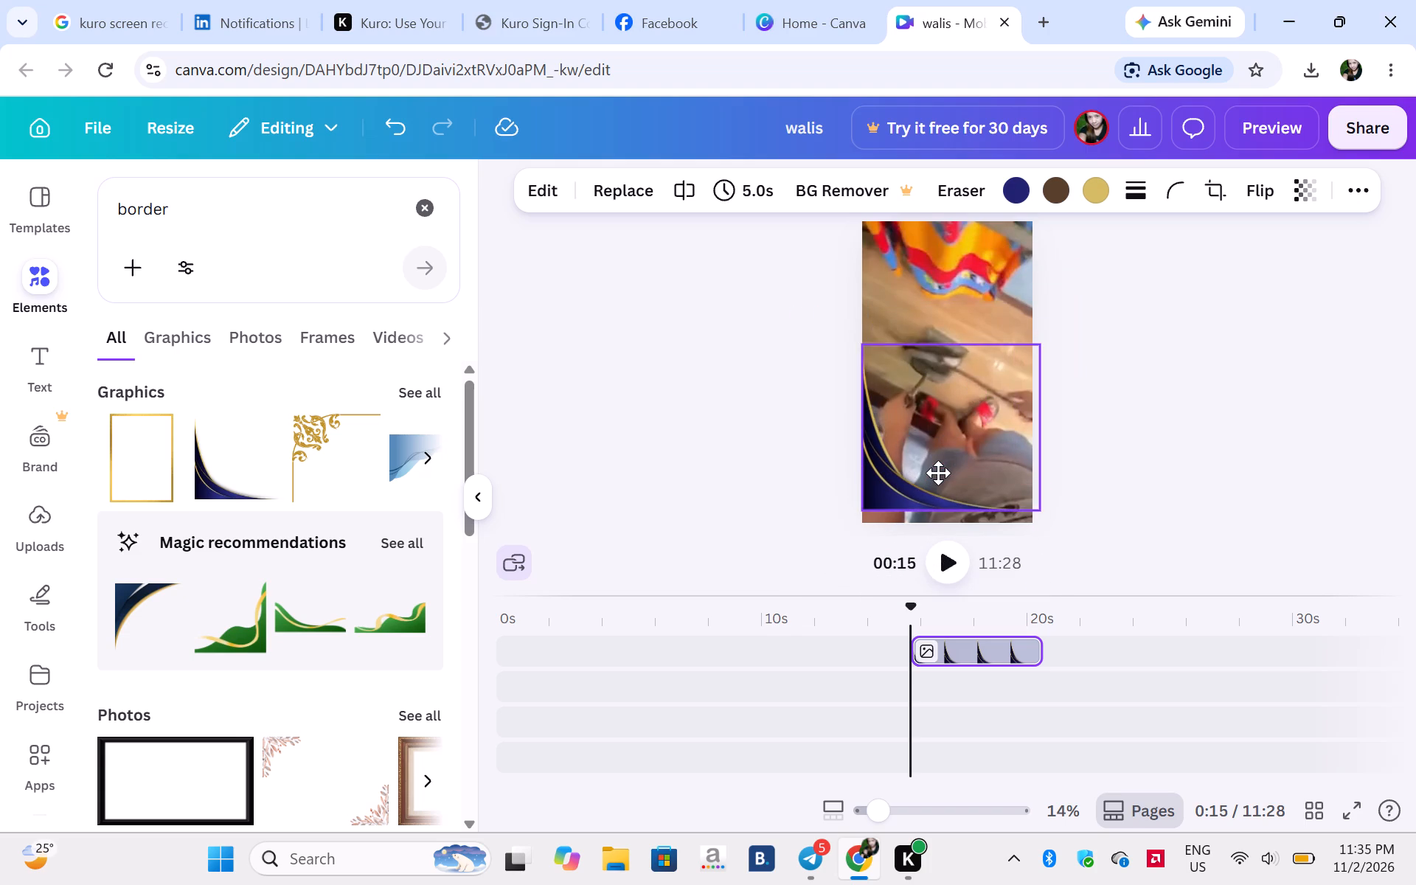
{"action": "left_click_drag", "start_coordinate": [938, 473], "coordinate": [937, 488]}
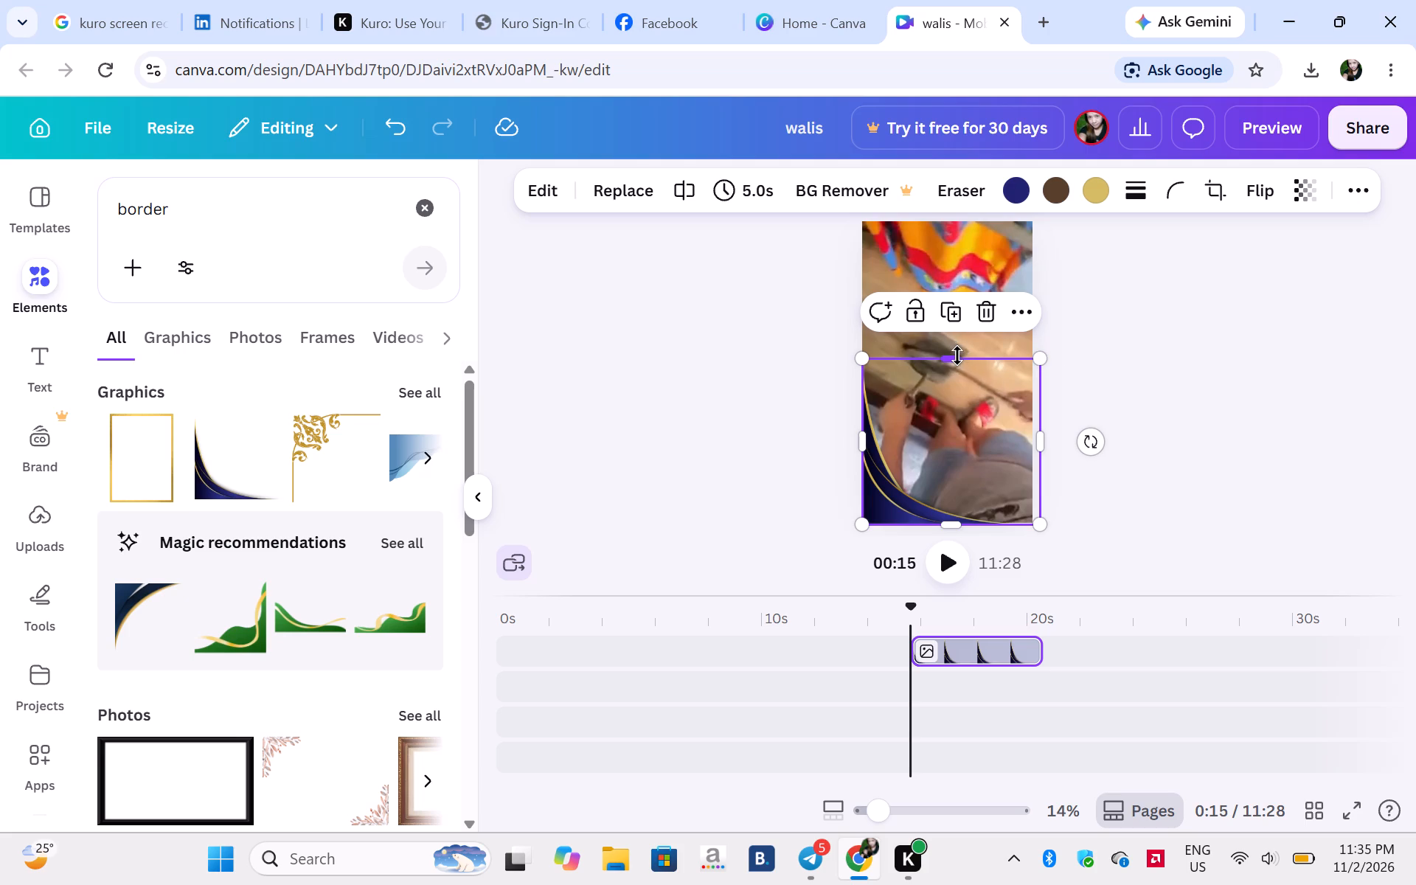
{"action": "left_click_drag", "start_coordinate": [954, 355], "coordinate": [879, 242]}
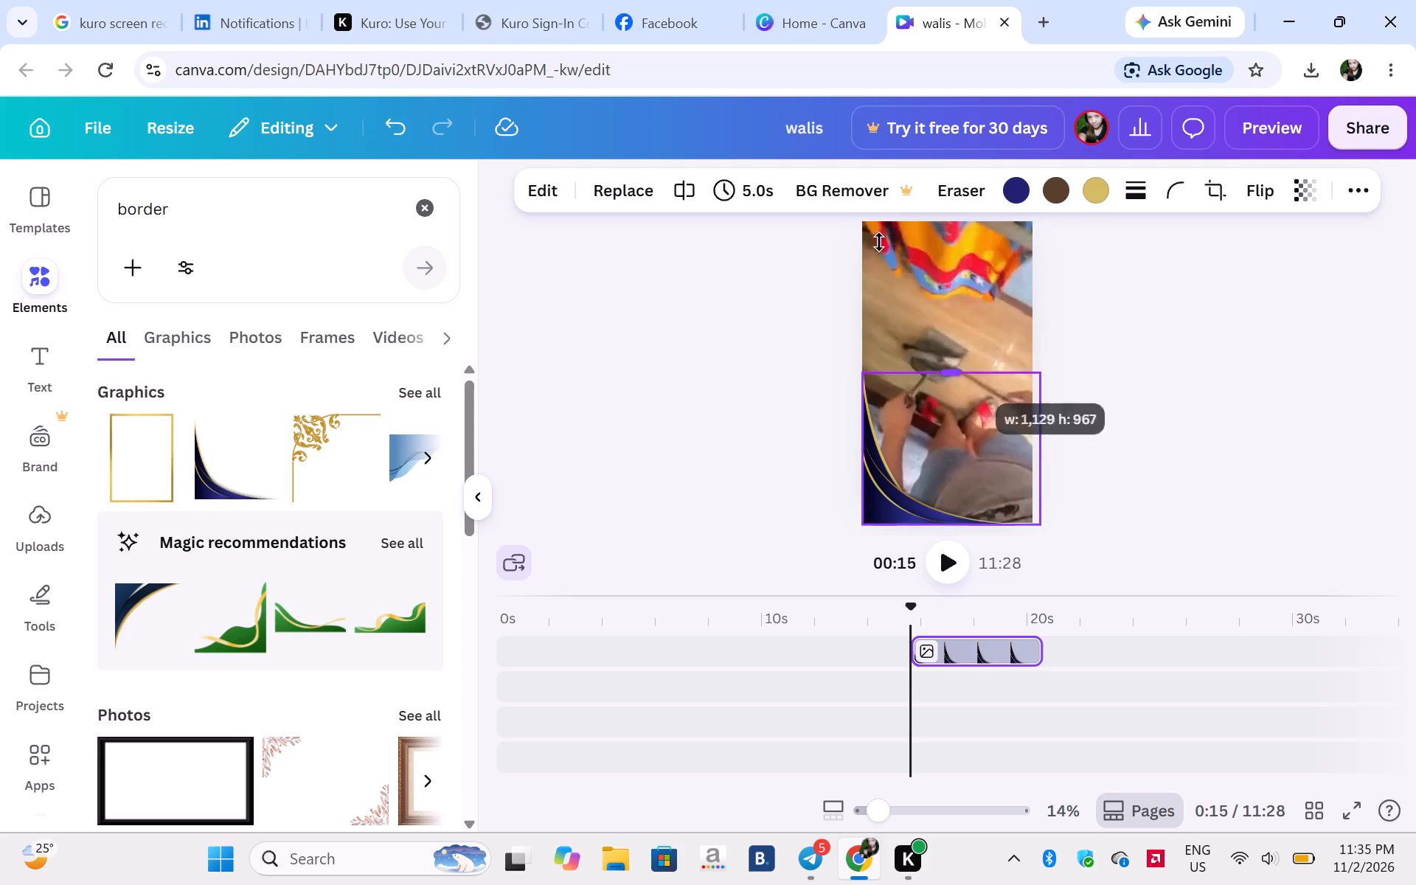
{"action": "left_click_drag", "start_coordinate": [879, 242], "coordinate": [871, 199]}
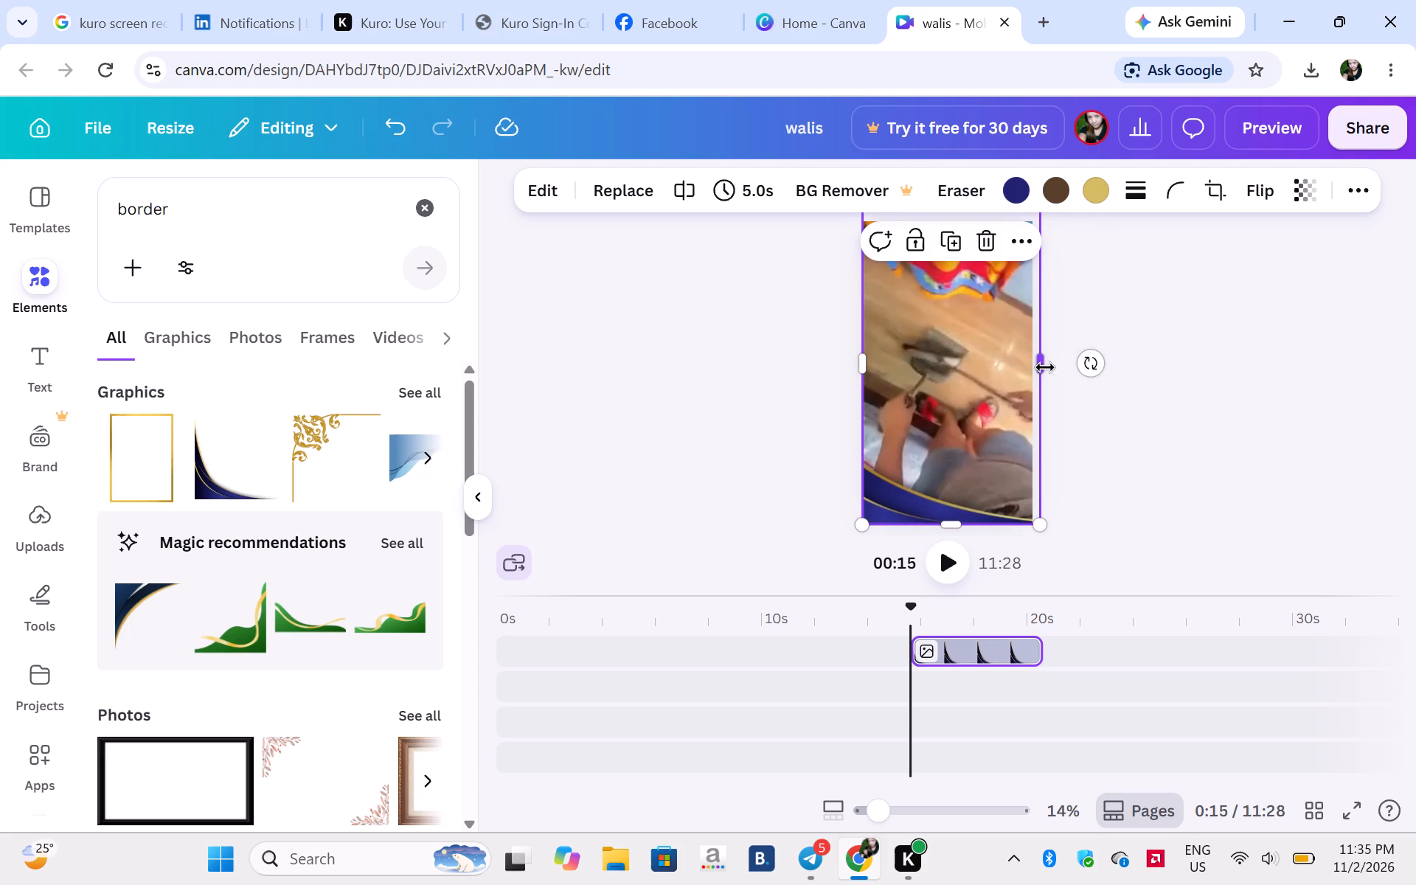
{"action": "left_click_drag", "start_coordinate": [1045, 367], "coordinate": [1038, 371]}
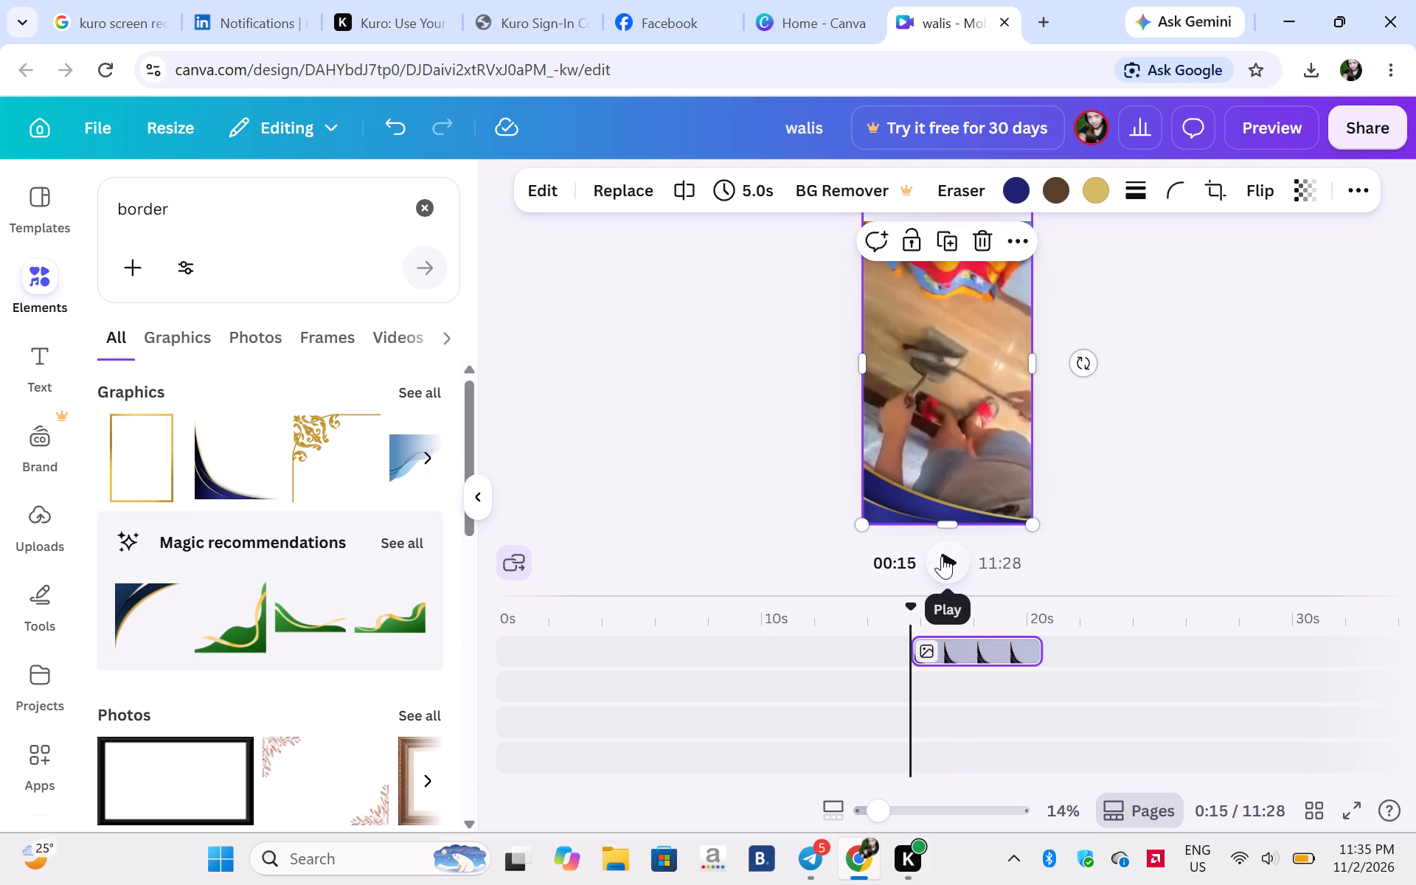
Check the border's timing in playback and extend its start back to 0s on the timeline, making it 20.5 s long.
{"action": "left_click", "coordinate": [942, 556]}
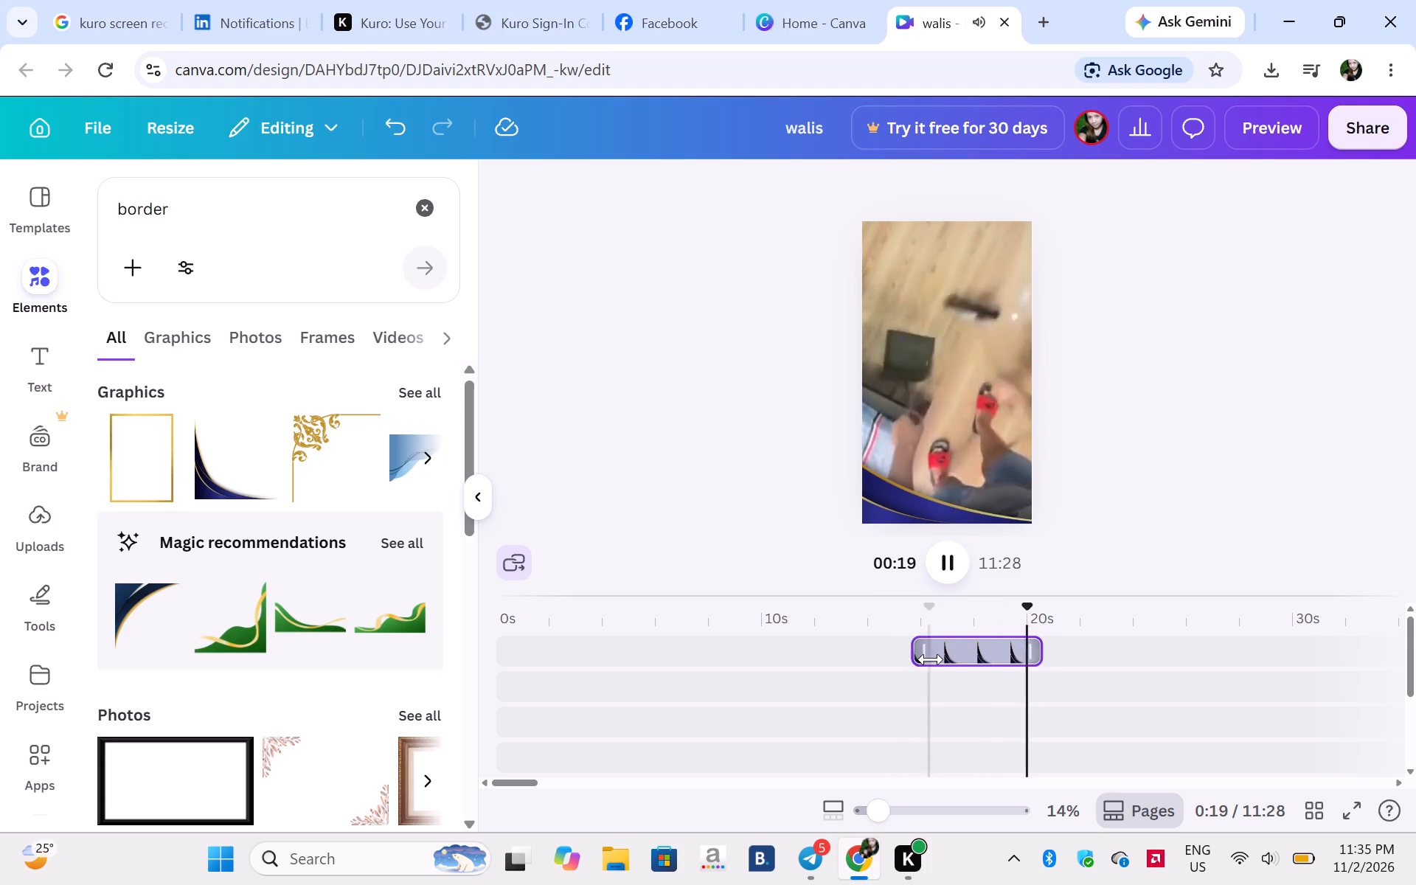
{"action": "left_click", "coordinate": [951, 573]}
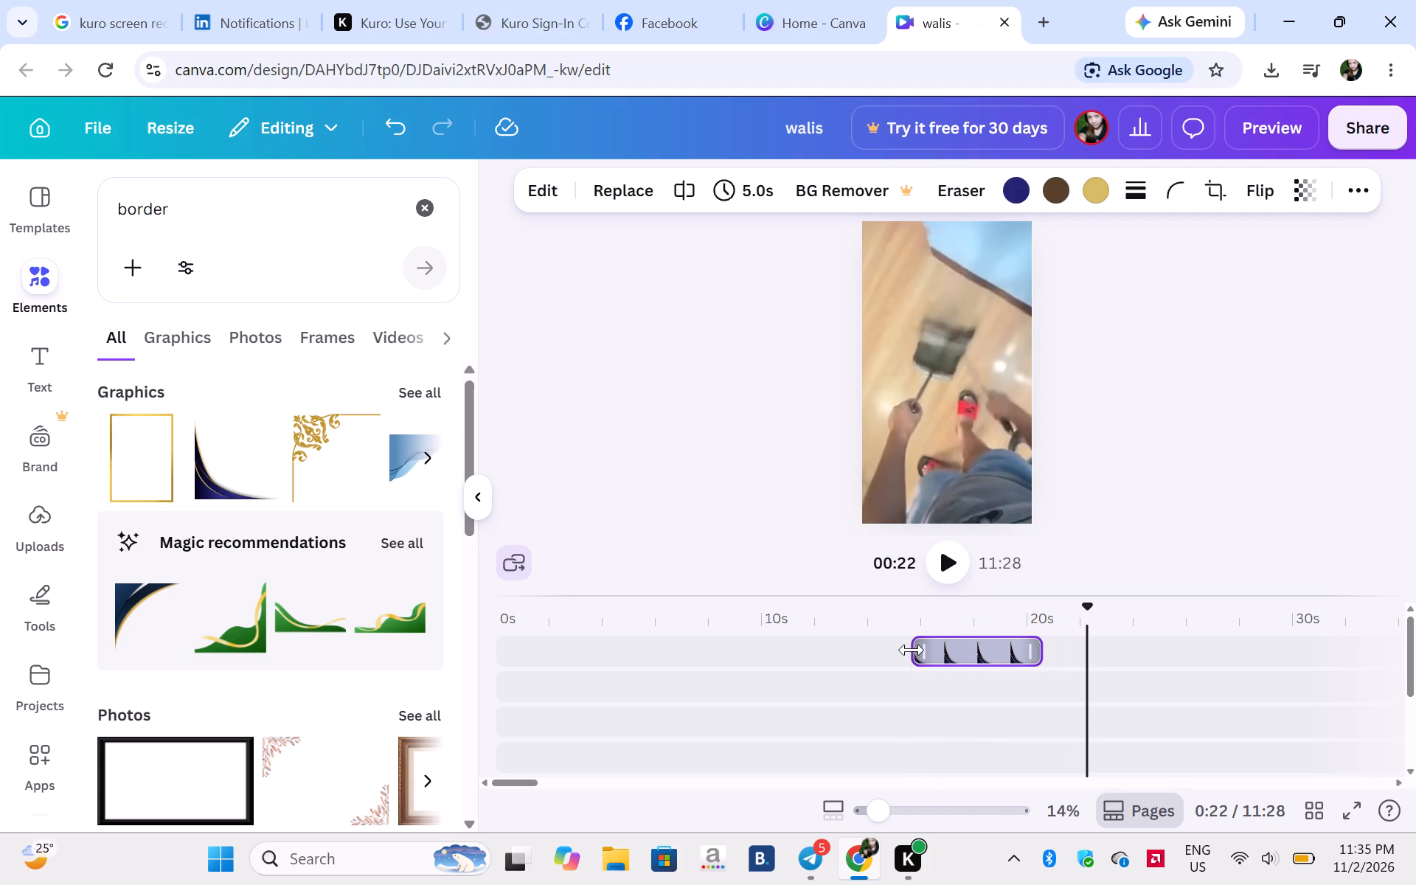
{"action": "left_click_drag", "start_coordinate": [912, 650], "coordinate": [445, 583]}
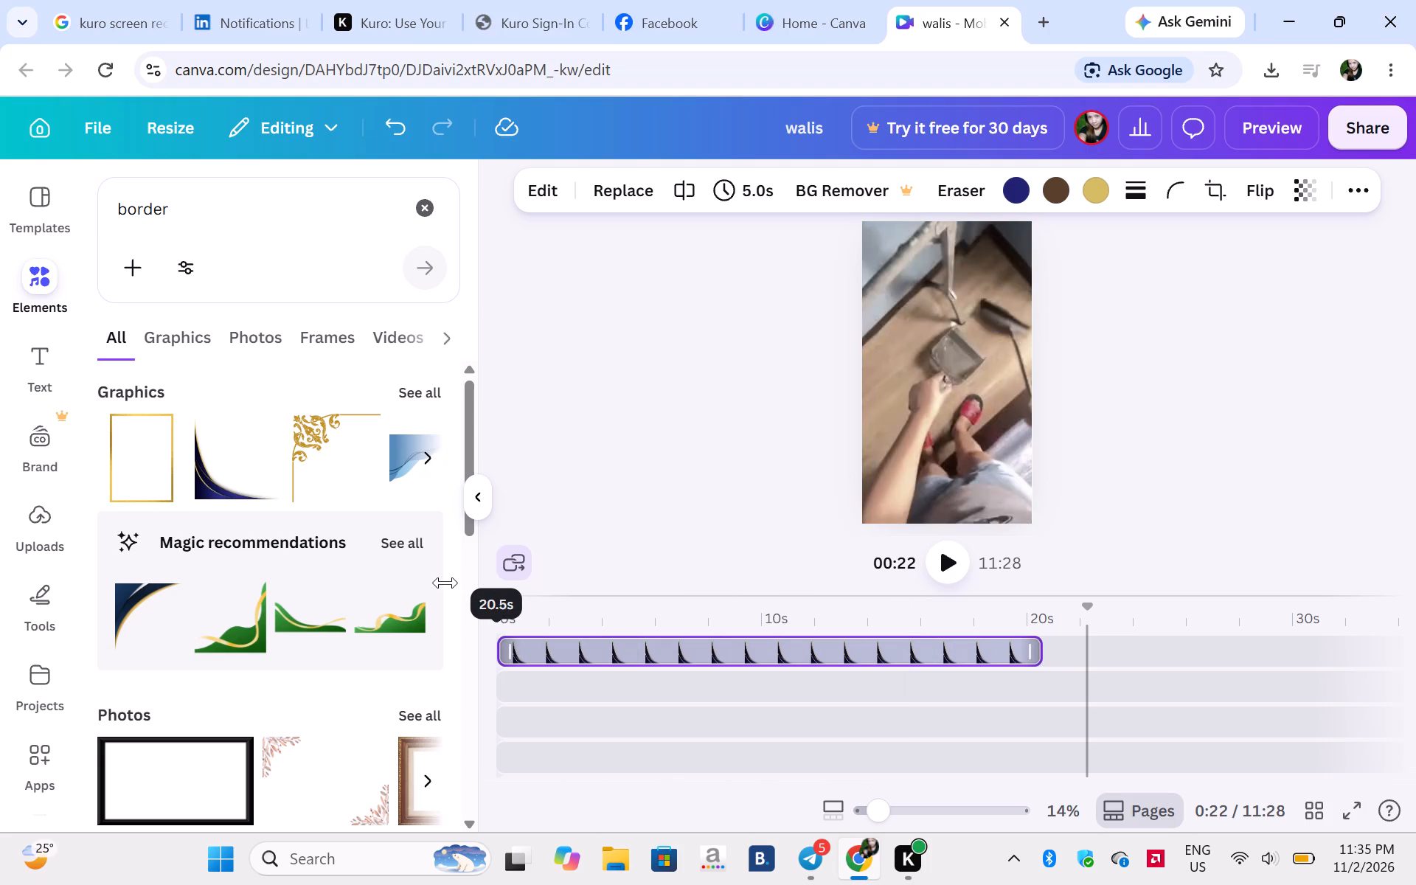
Extend the end of the navy-and-gold border on the timeline so that it lasts 1:12 from 0s.
{"action": "left_click_drag", "start_coordinate": [445, 583], "coordinate": [438, 572]}
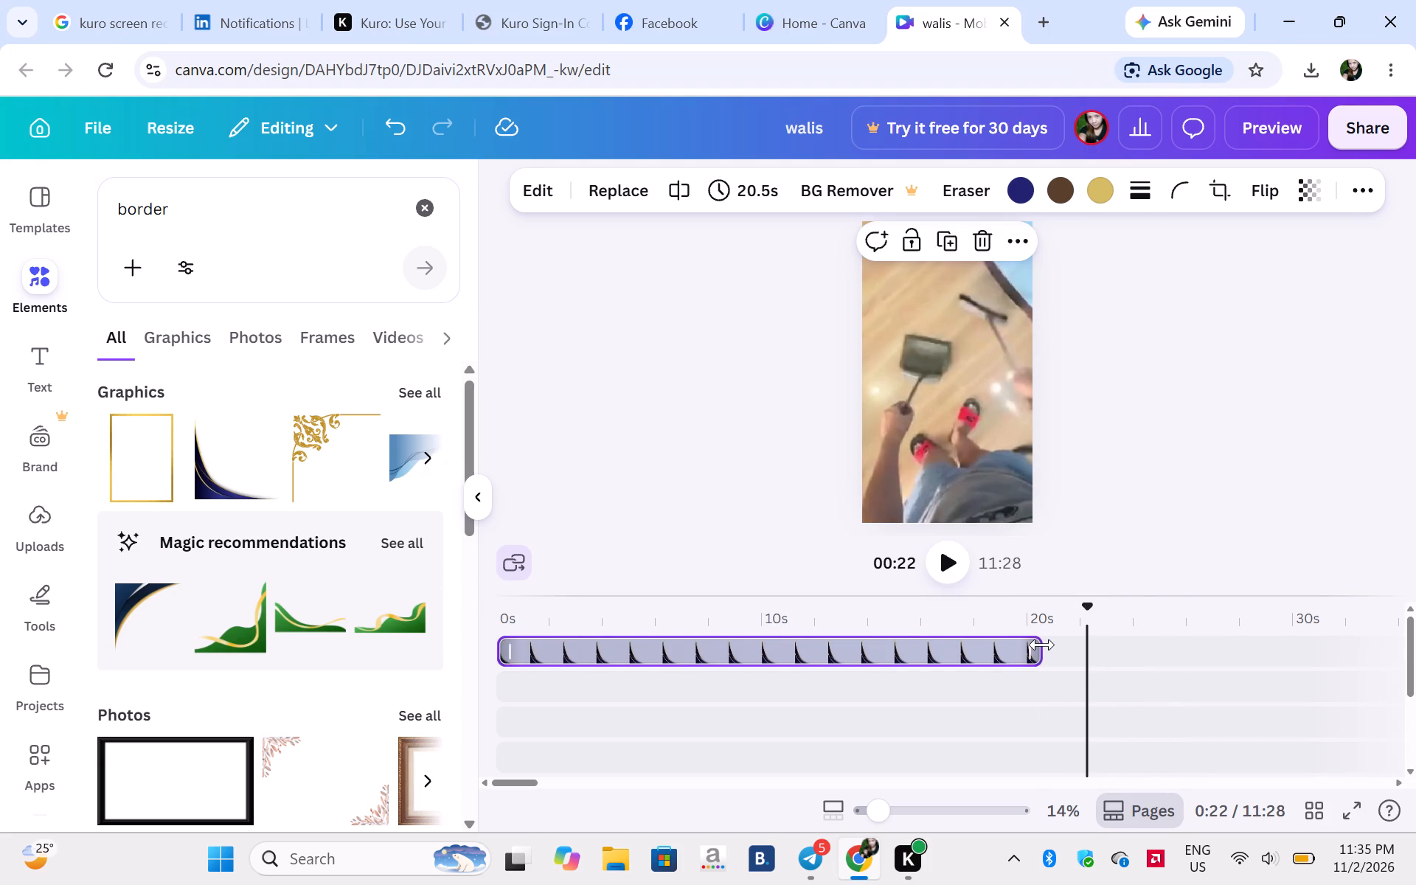
{"action": "left_click_drag", "start_coordinate": [1038, 645], "coordinate": [1294, 726]}
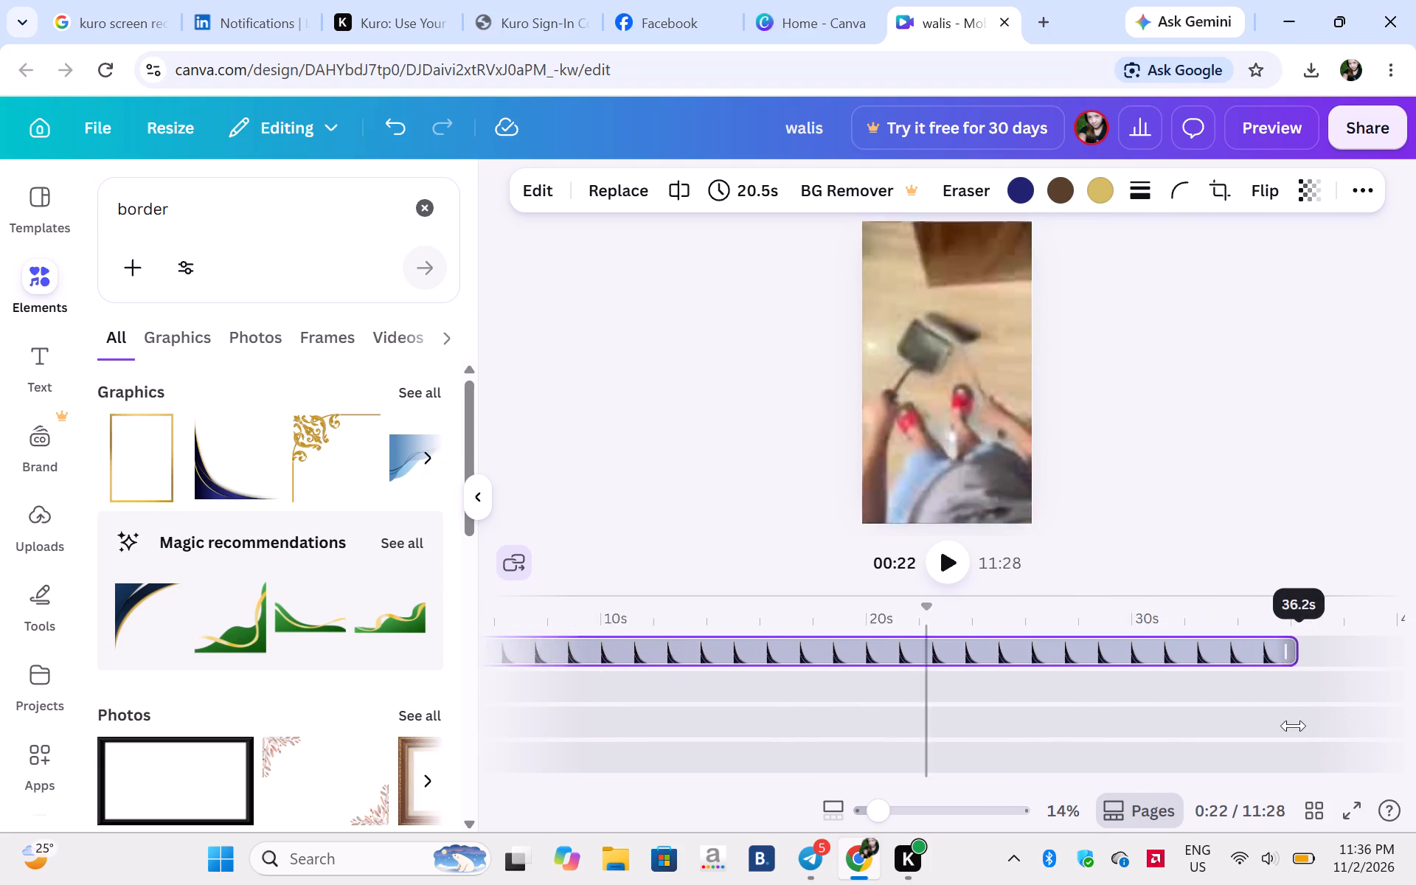
{"action": "left_click_drag", "start_coordinate": [1294, 726], "coordinate": [1155, 703]}
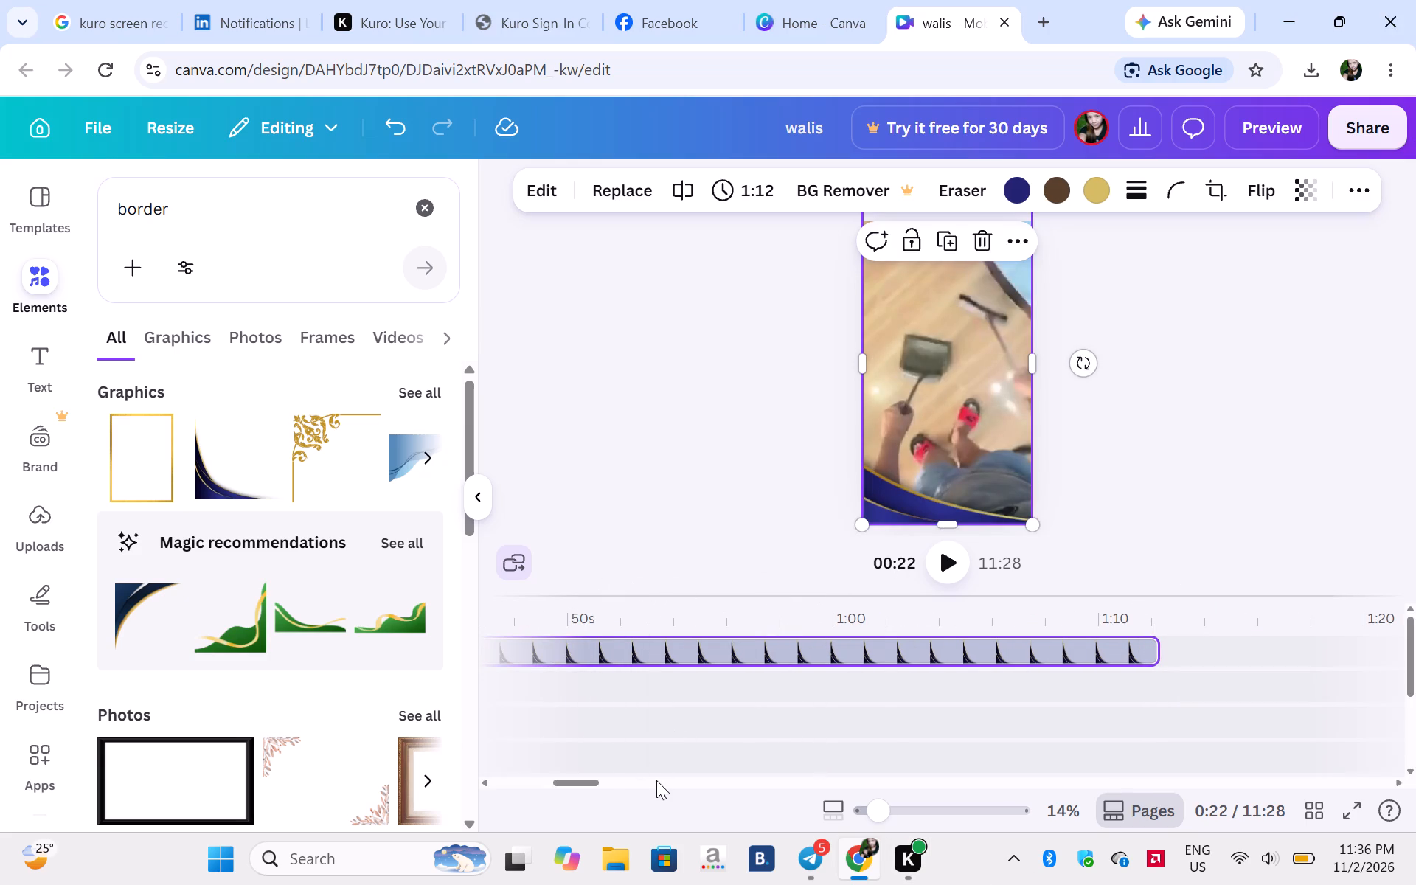
Return the playhead to 0:00 and preview the video with the whole frame in view to check the extended border.
{"action": "left_click", "coordinate": [858, 822]}
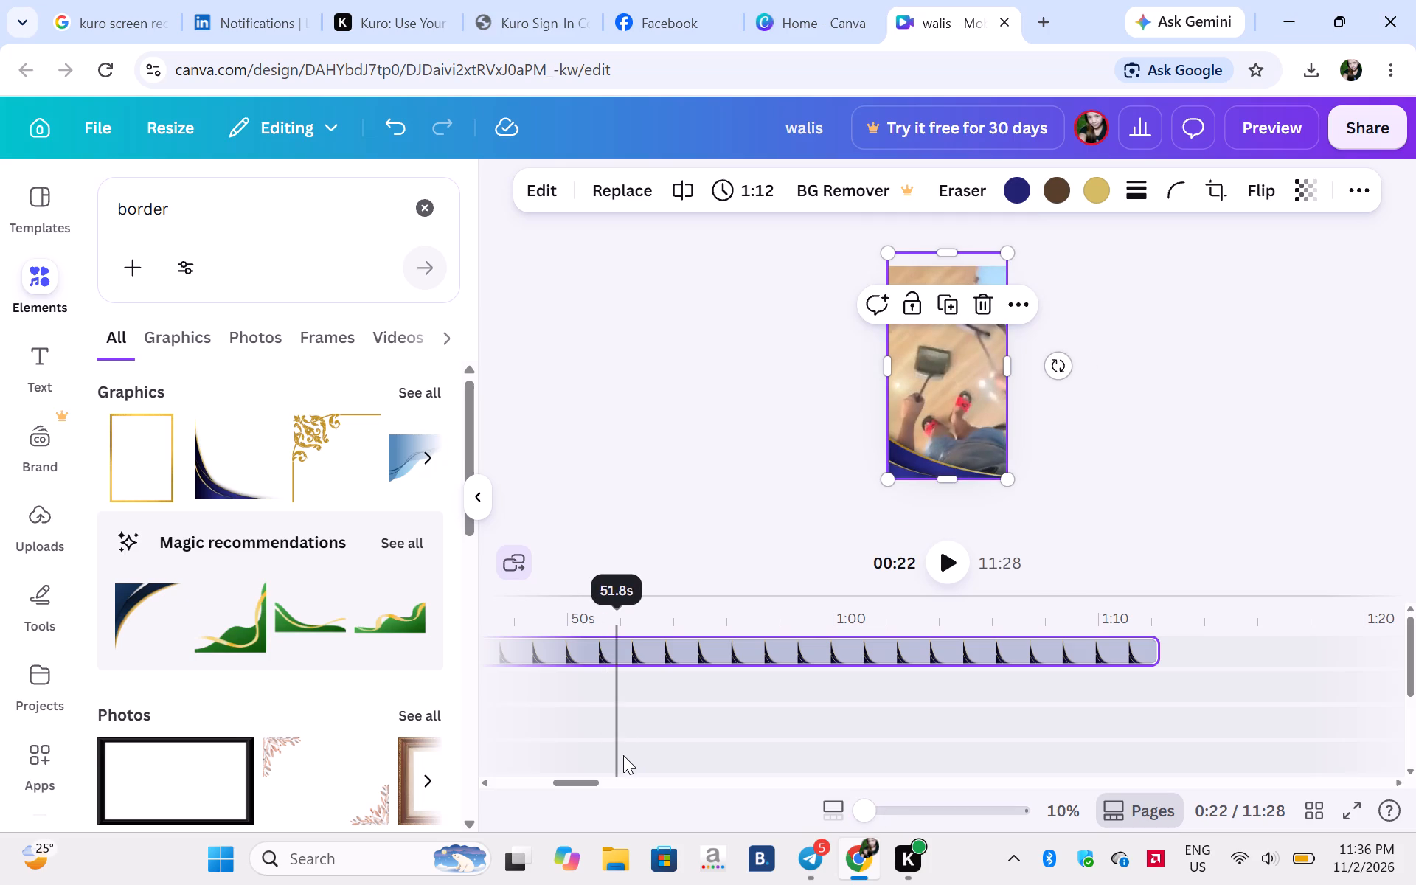
{"action": "left_click", "coordinate": [558, 648]}
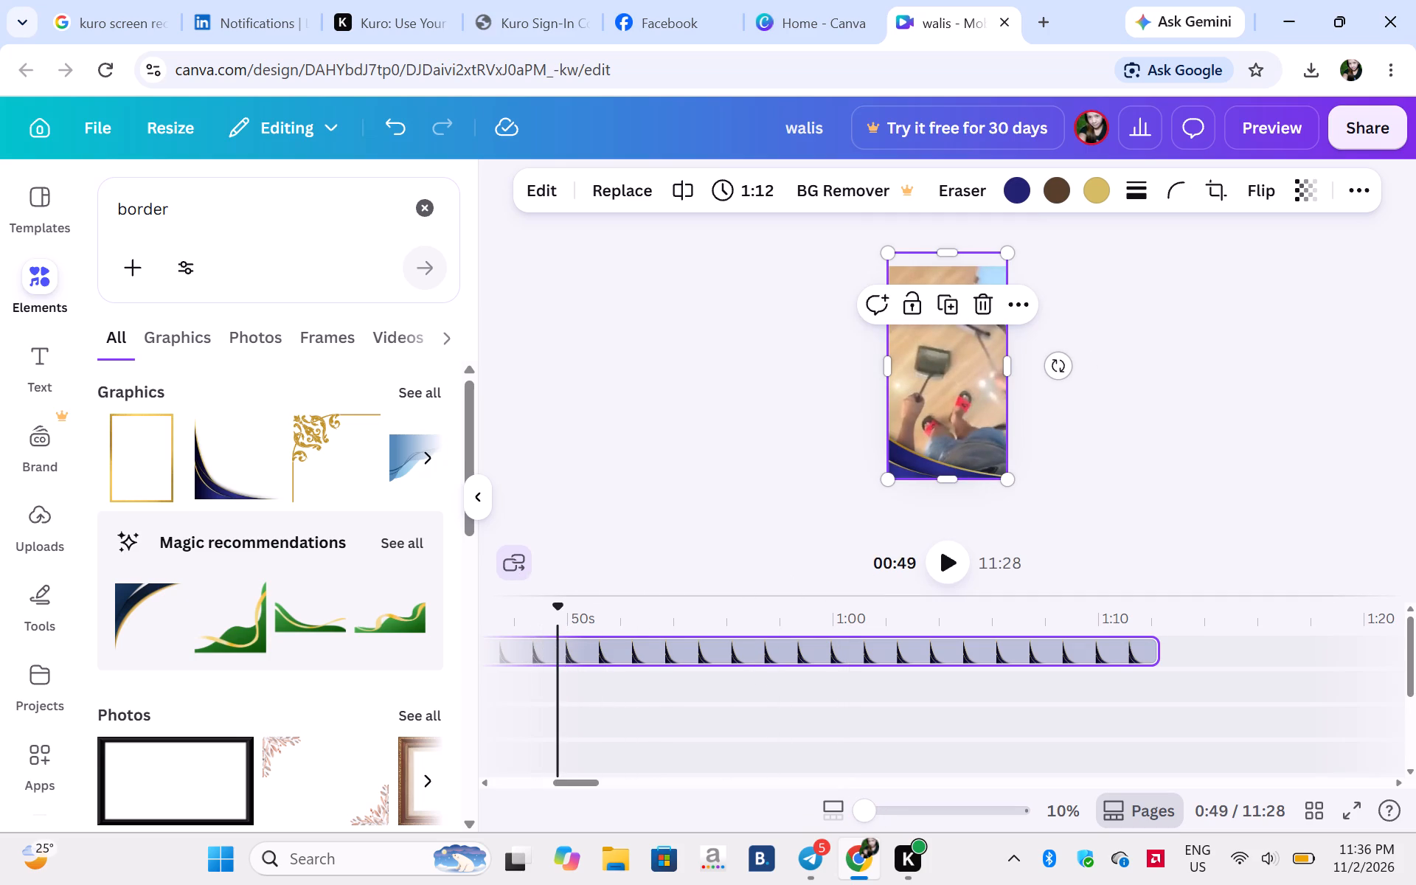
{"action": "left_click_drag", "start_coordinate": [555, 613], "coordinate": [502, 605]}
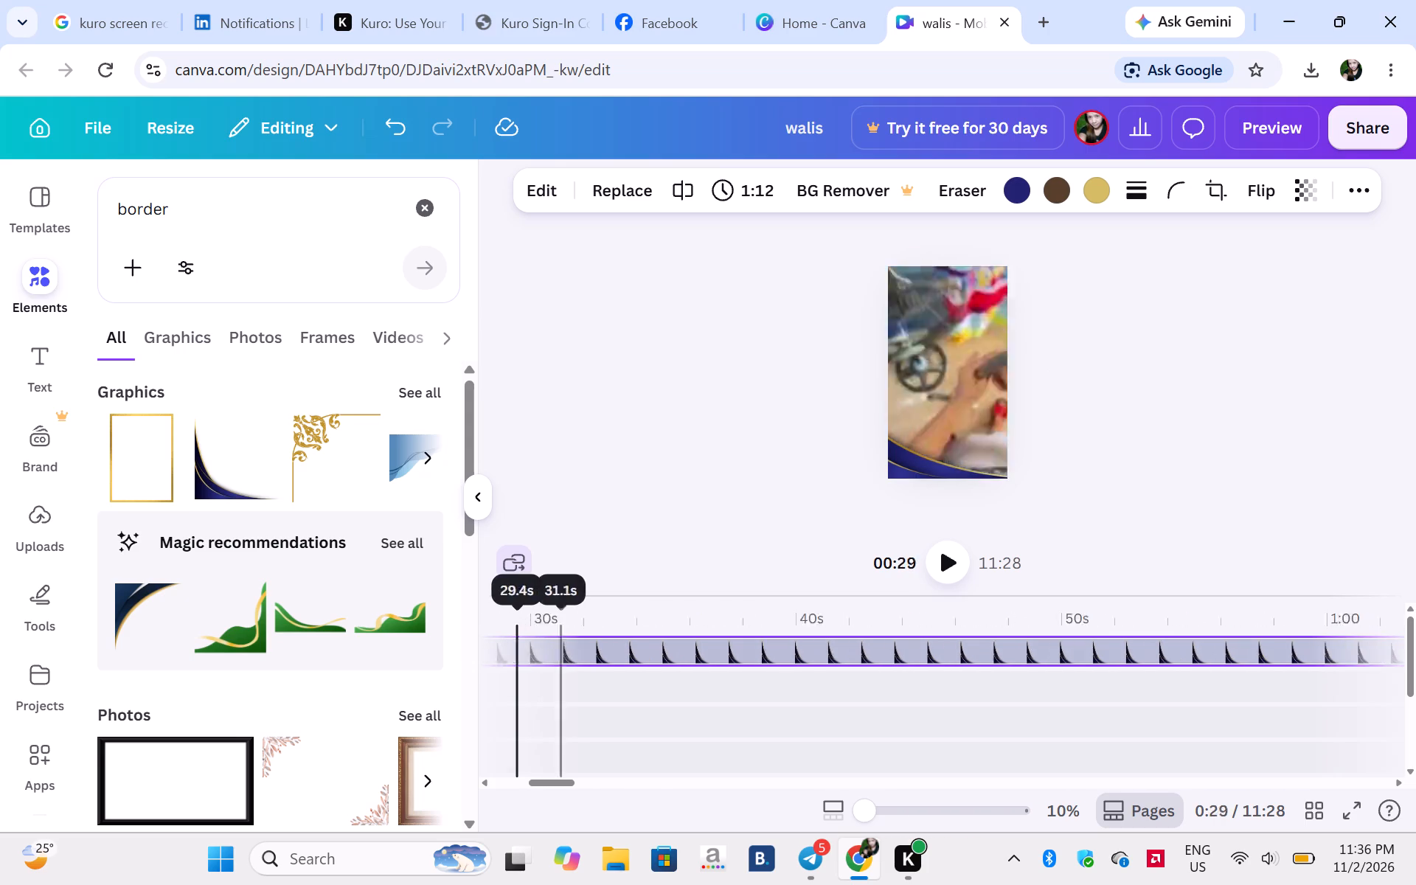
{"action": "left_click_drag", "start_coordinate": [502, 605], "coordinate": [482, 586]}
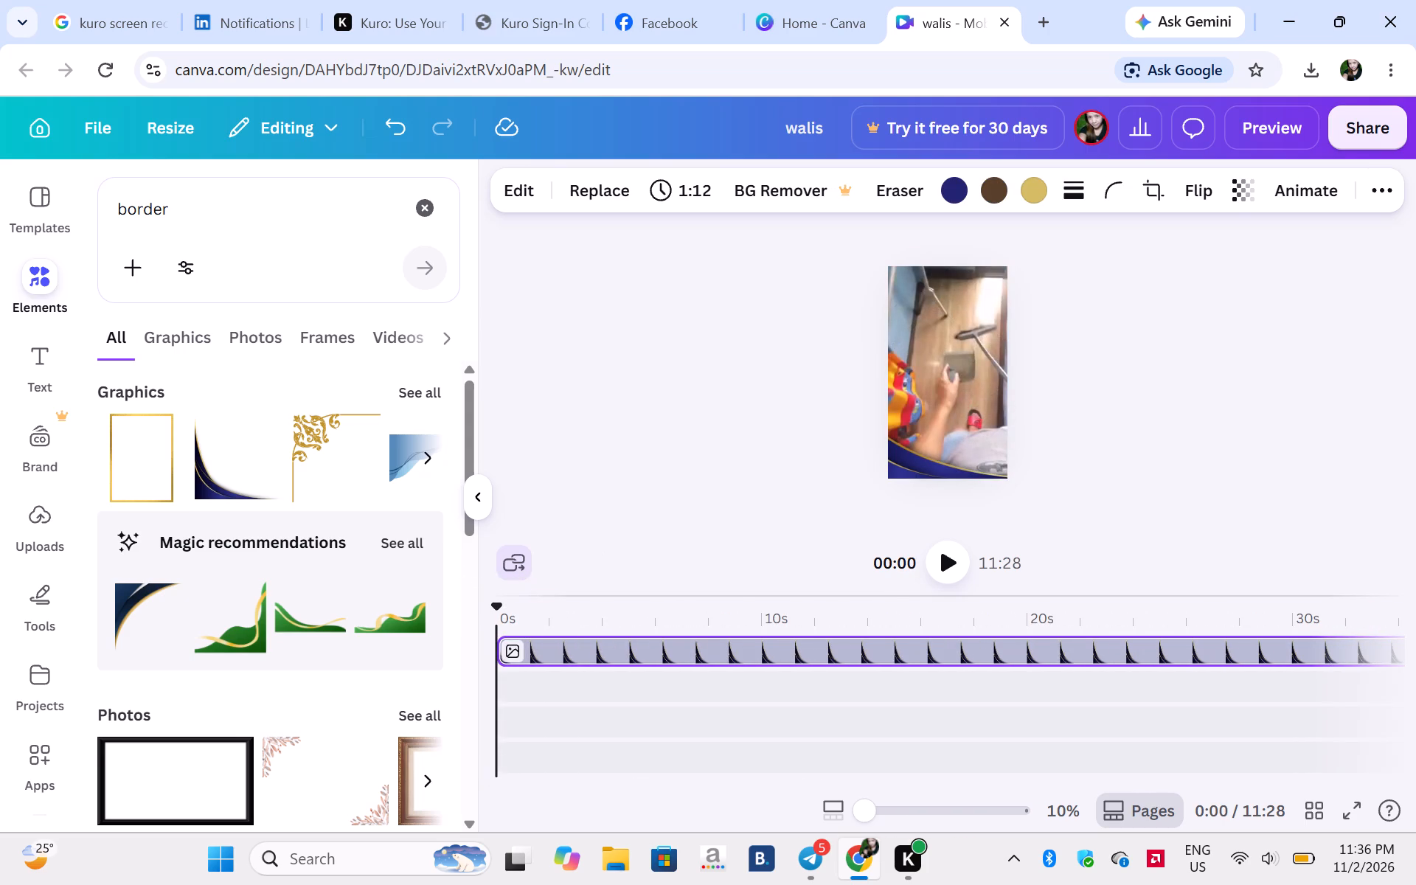
{"action": "left_click", "coordinate": [953, 569]}
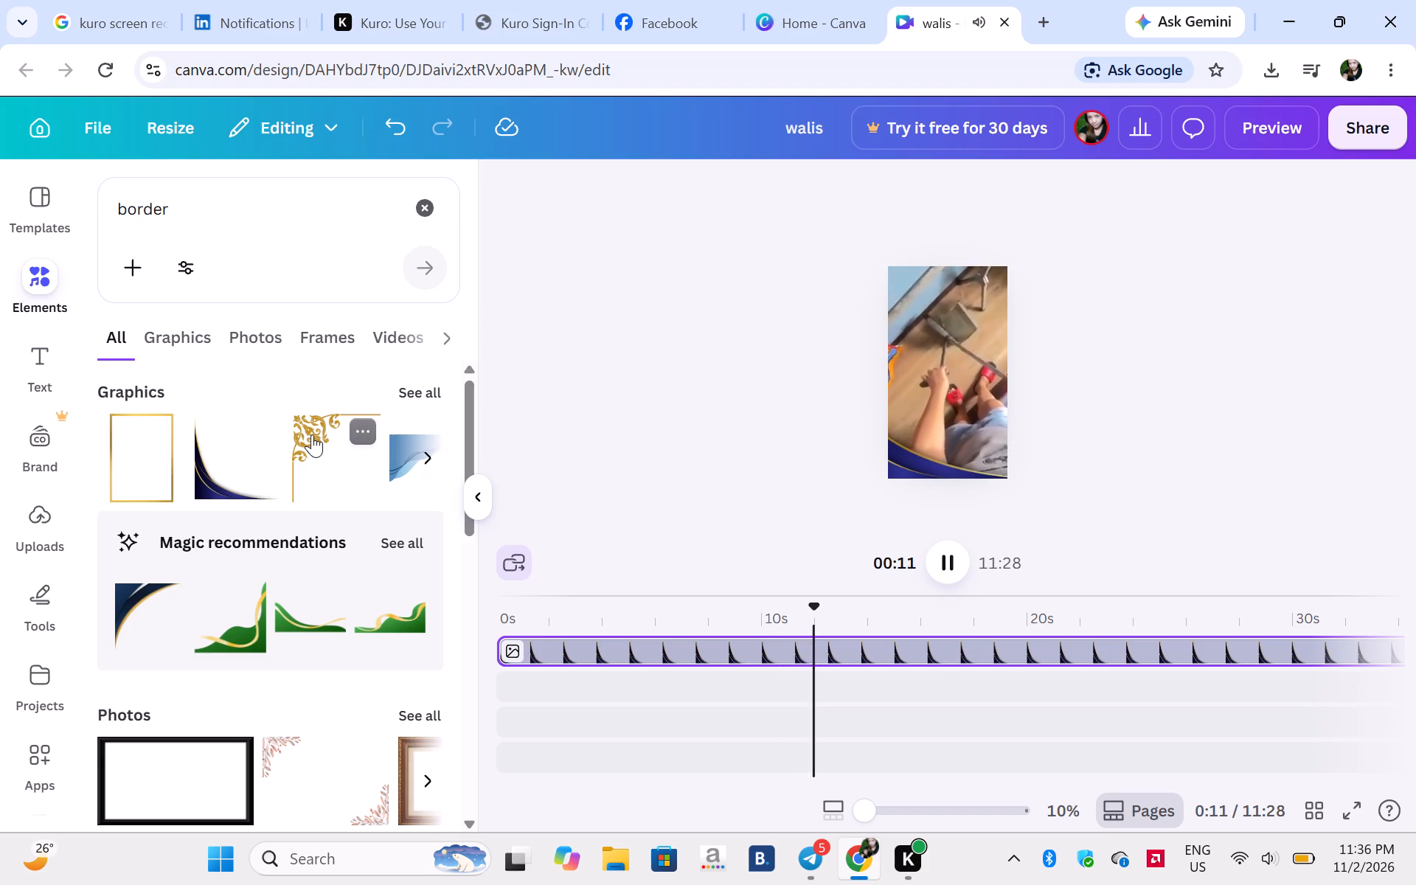
Insert the gold ornamental corner graphic from the border search results at 0:13.
{"action": "left_click_drag", "start_coordinate": [312, 434], "coordinate": [575, 284]}
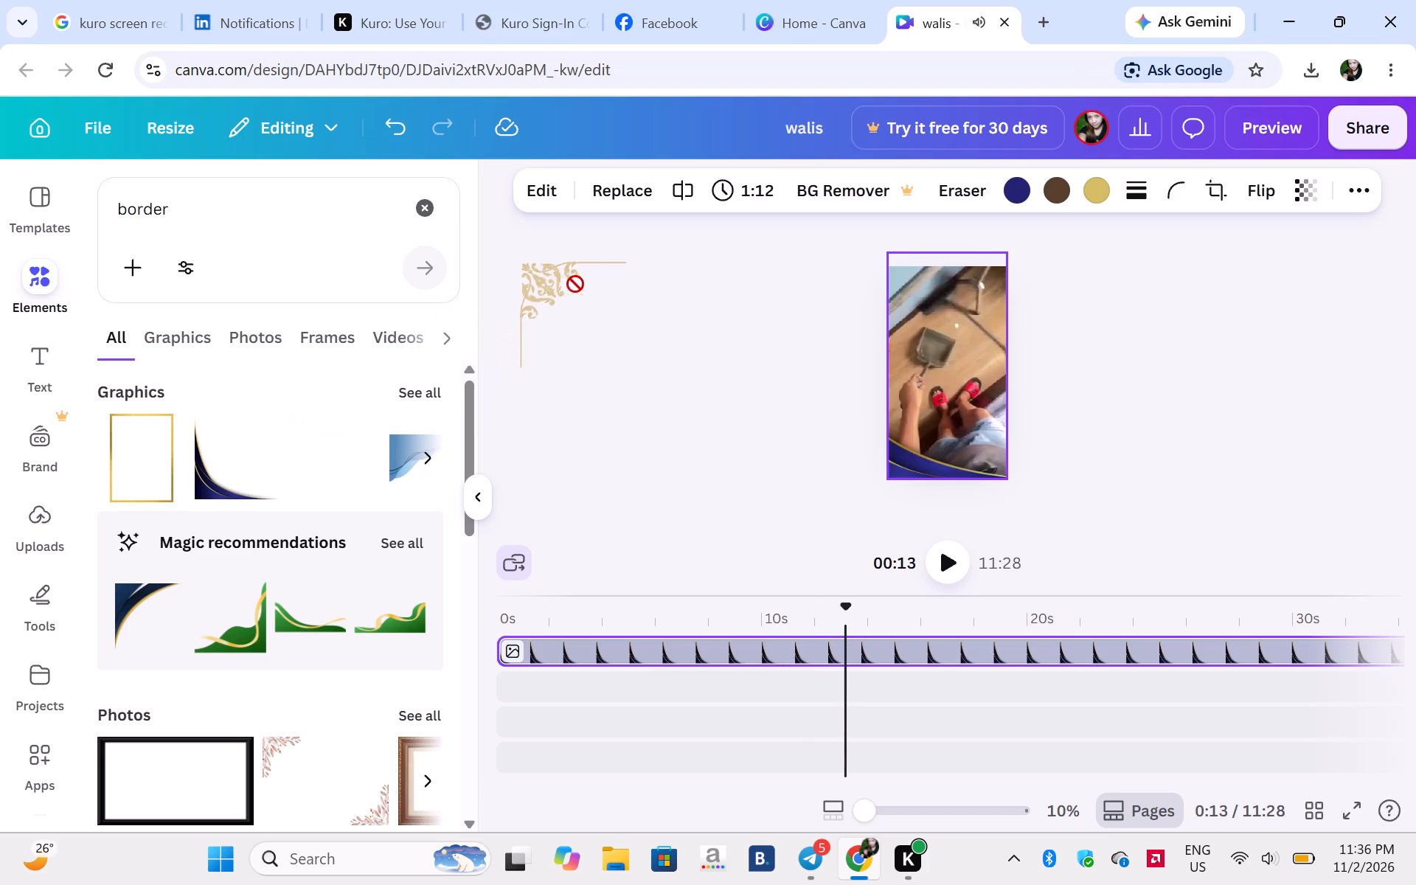
{"action": "left_click_drag", "start_coordinate": [575, 284], "coordinate": [886, 276]}
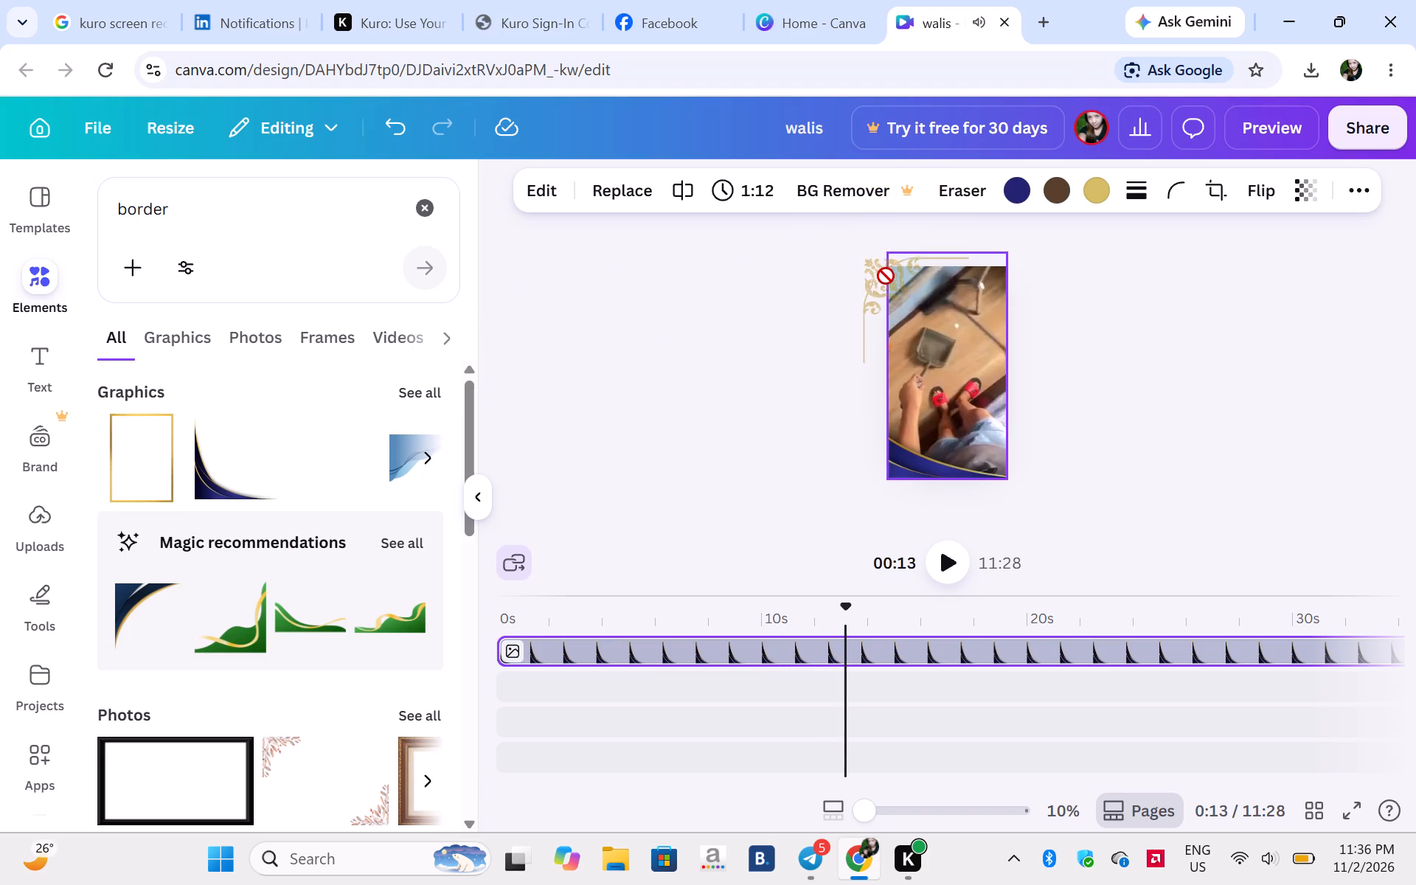
{"action": "left_click_drag", "start_coordinate": [886, 276], "coordinate": [904, 262]}
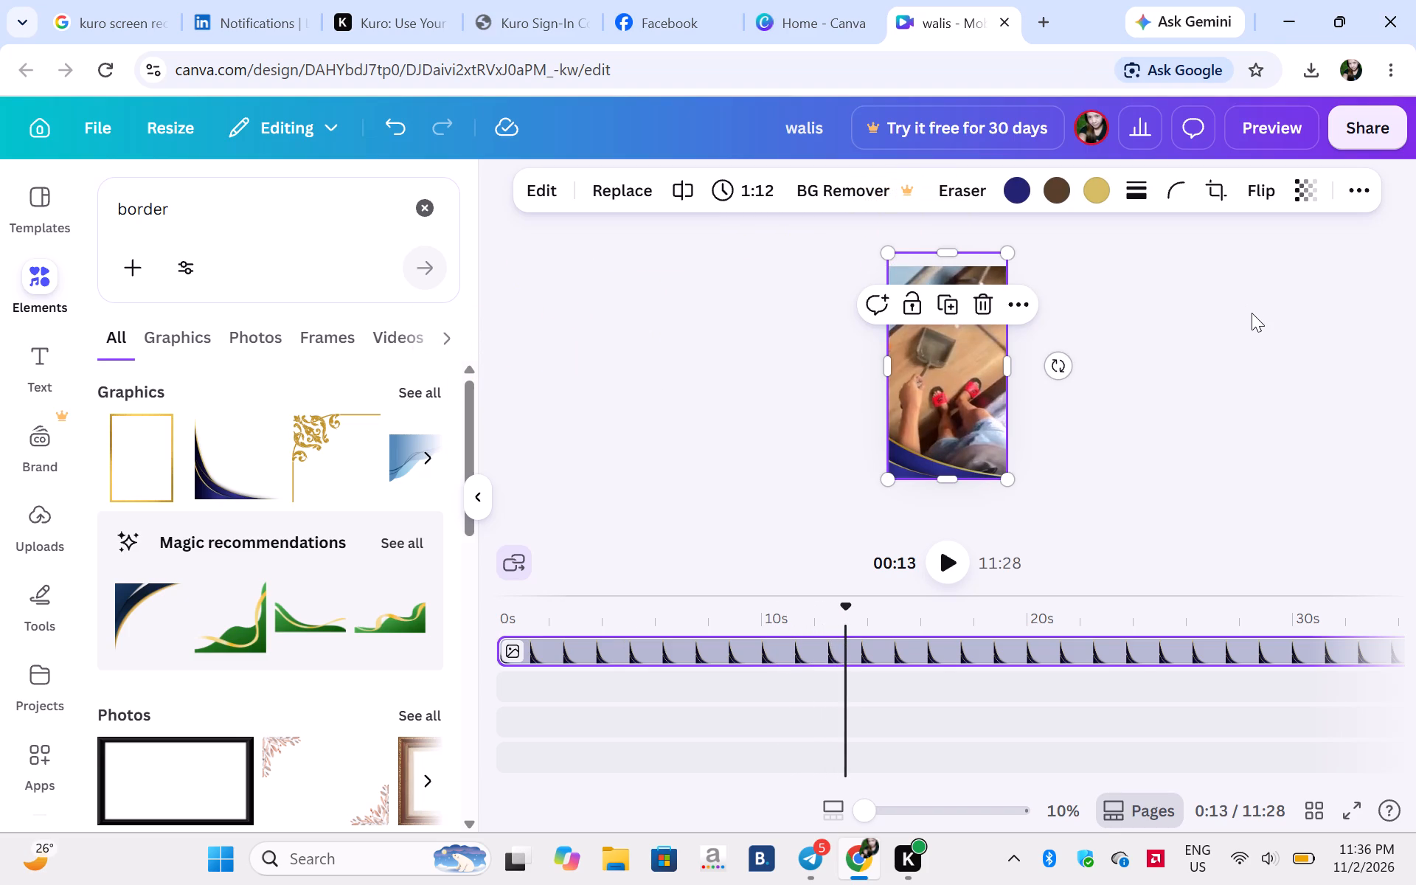
{"action": "left_click", "coordinate": [1252, 313]}
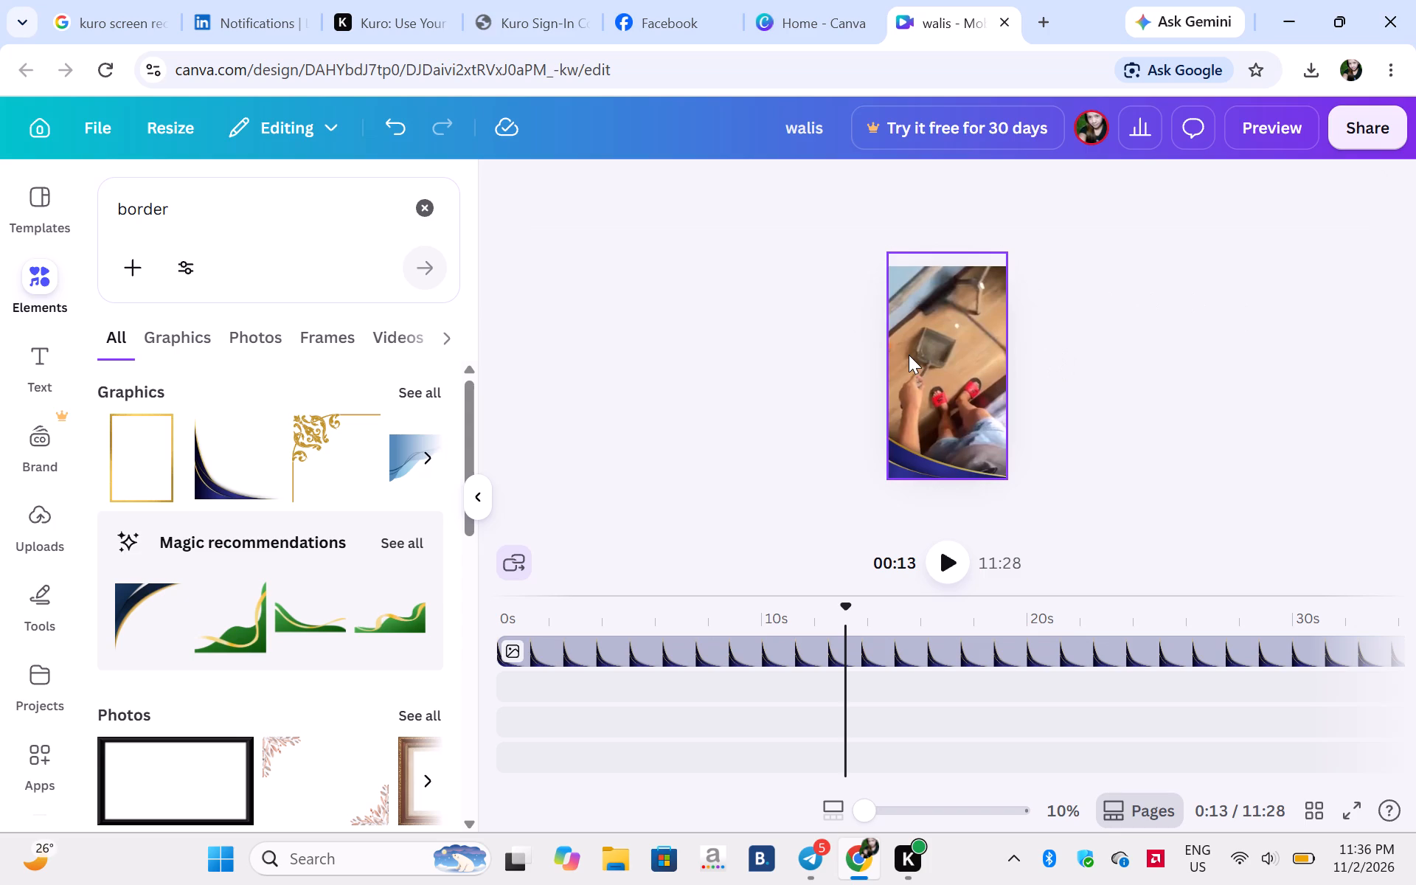
{"action": "left_click", "coordinate": [909, 355]}
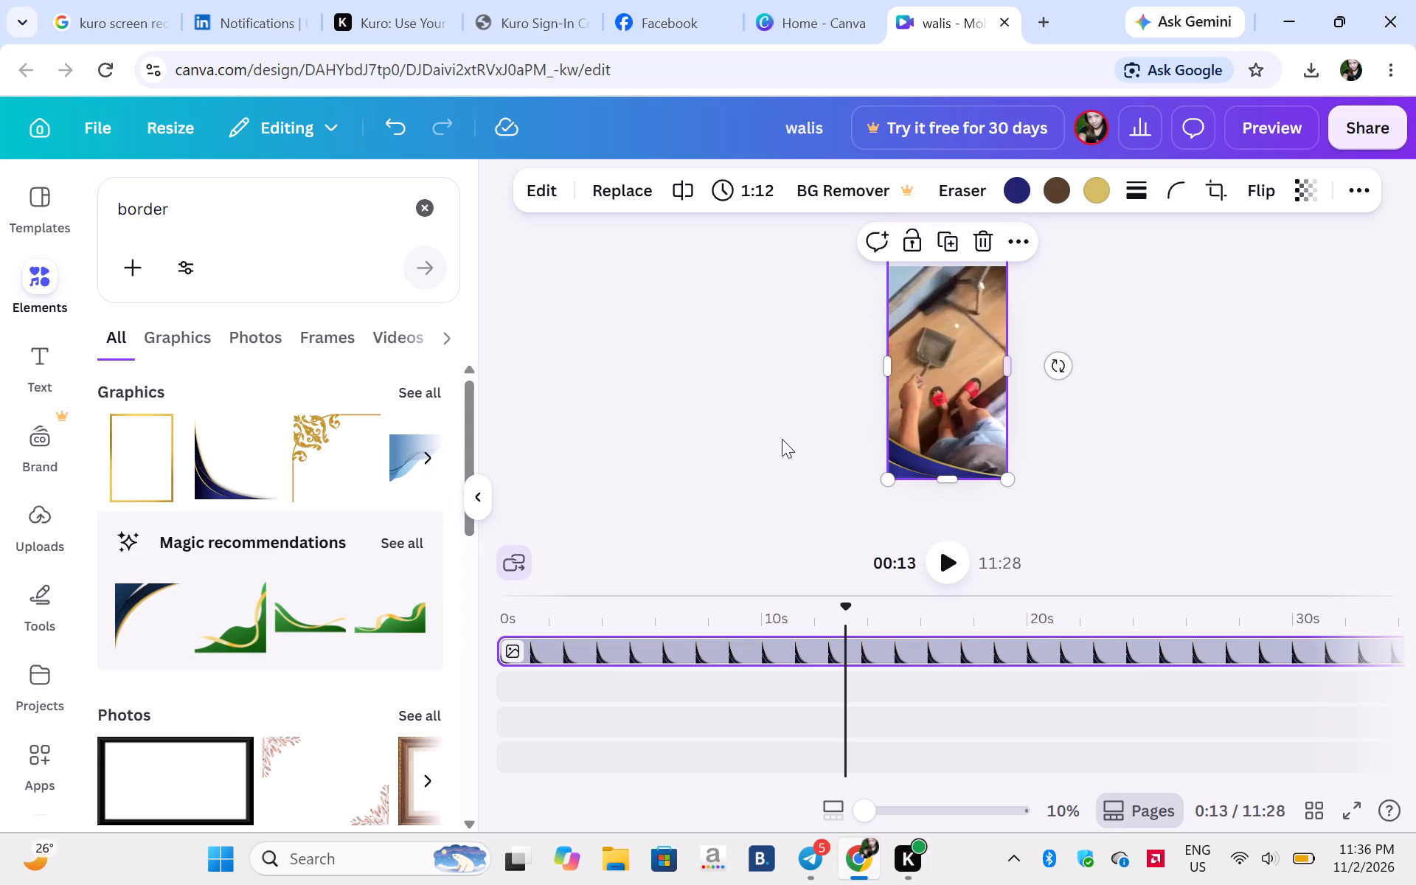
{"action": "left_click", "coordinate": [312, 468]}
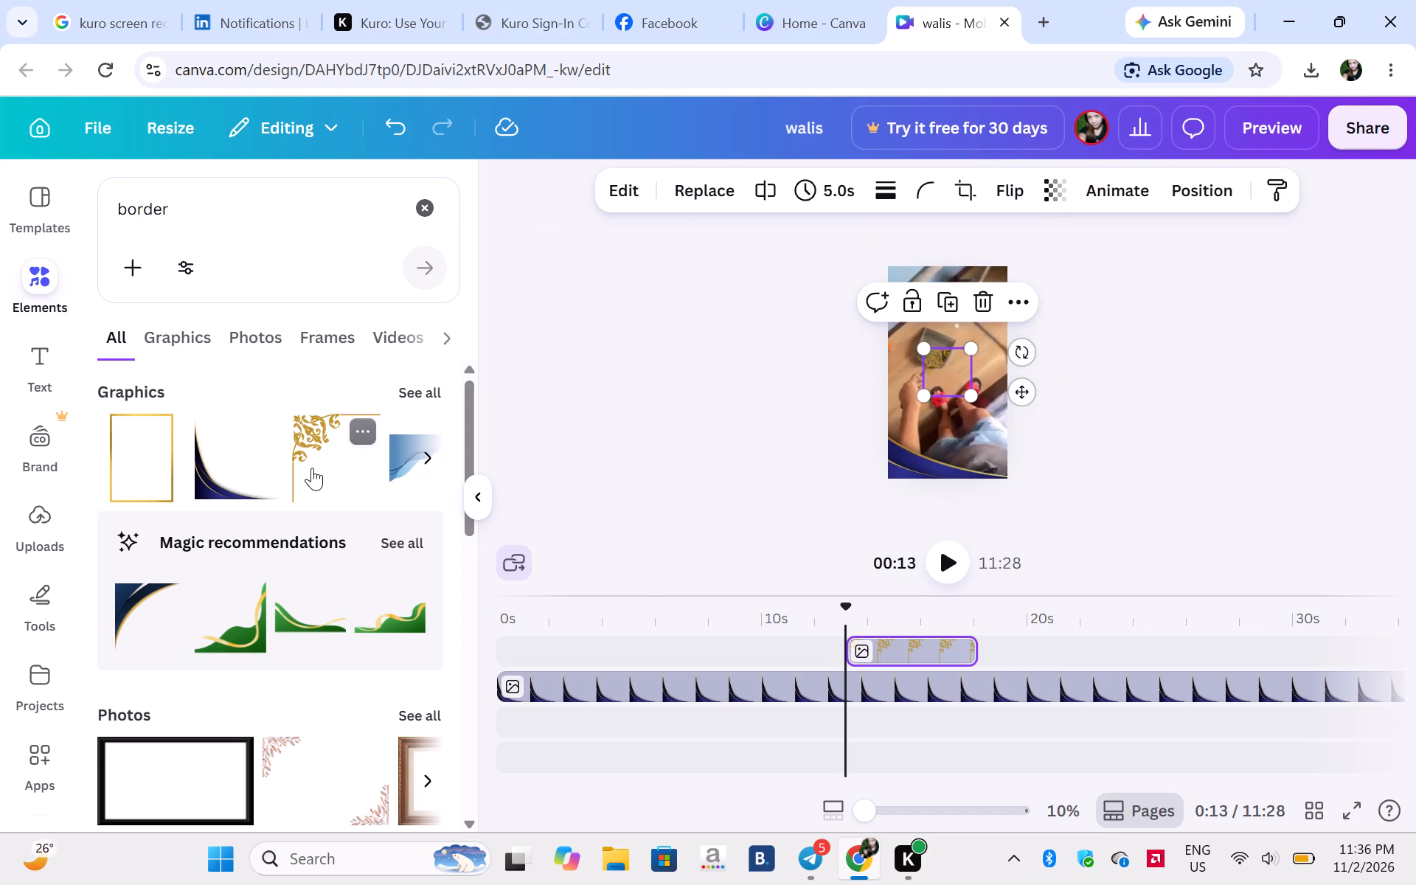
Move the gold ornamental graphic into the video frame's upper-left corner, with its left side flush against the frame edge.
{"action": "left_click", "coordinate": [1129, 290]}
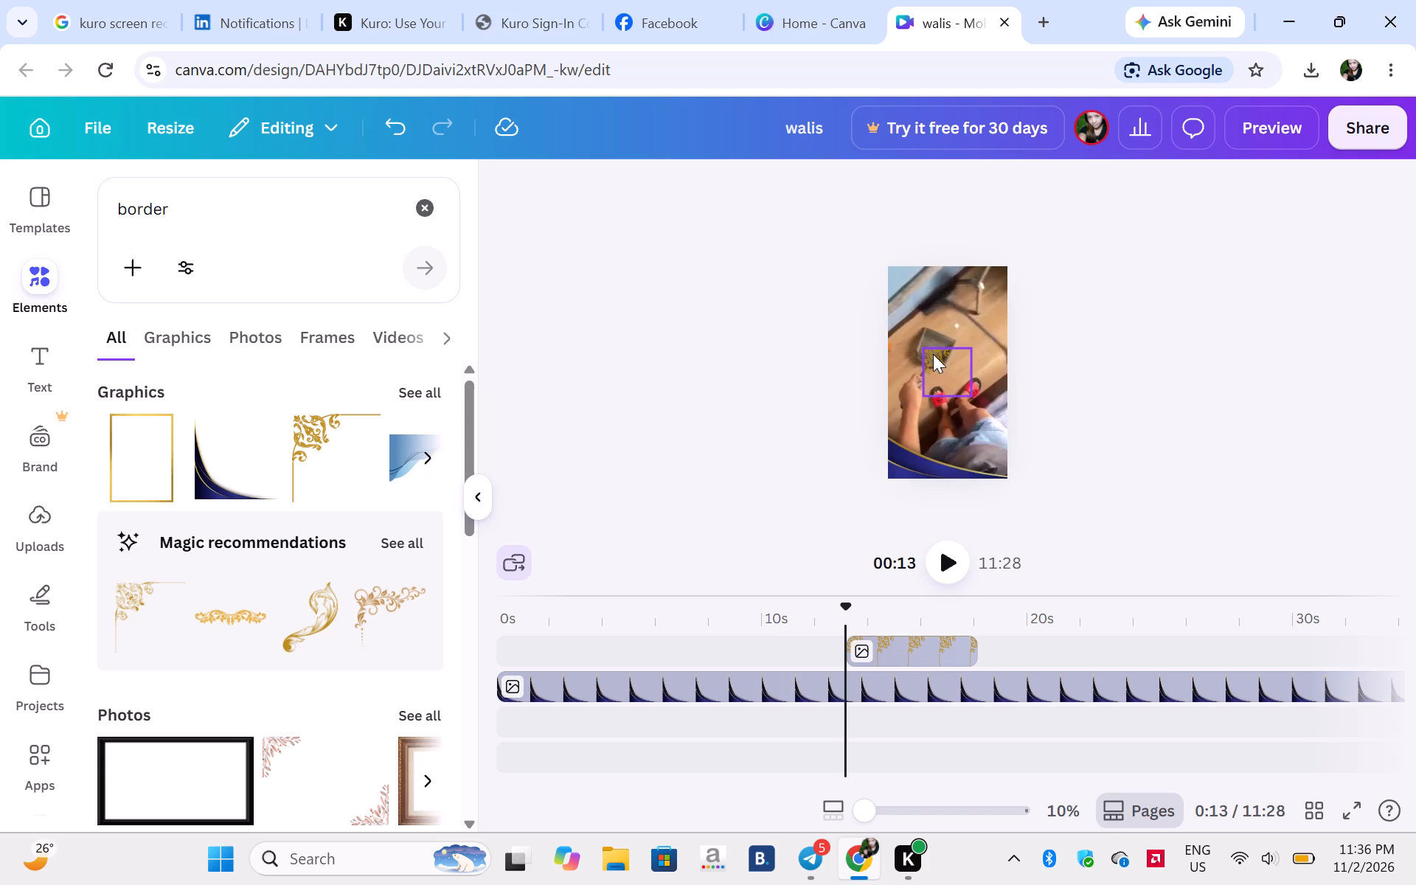
{"action": "left_click", "coordinate": [892, 364]}
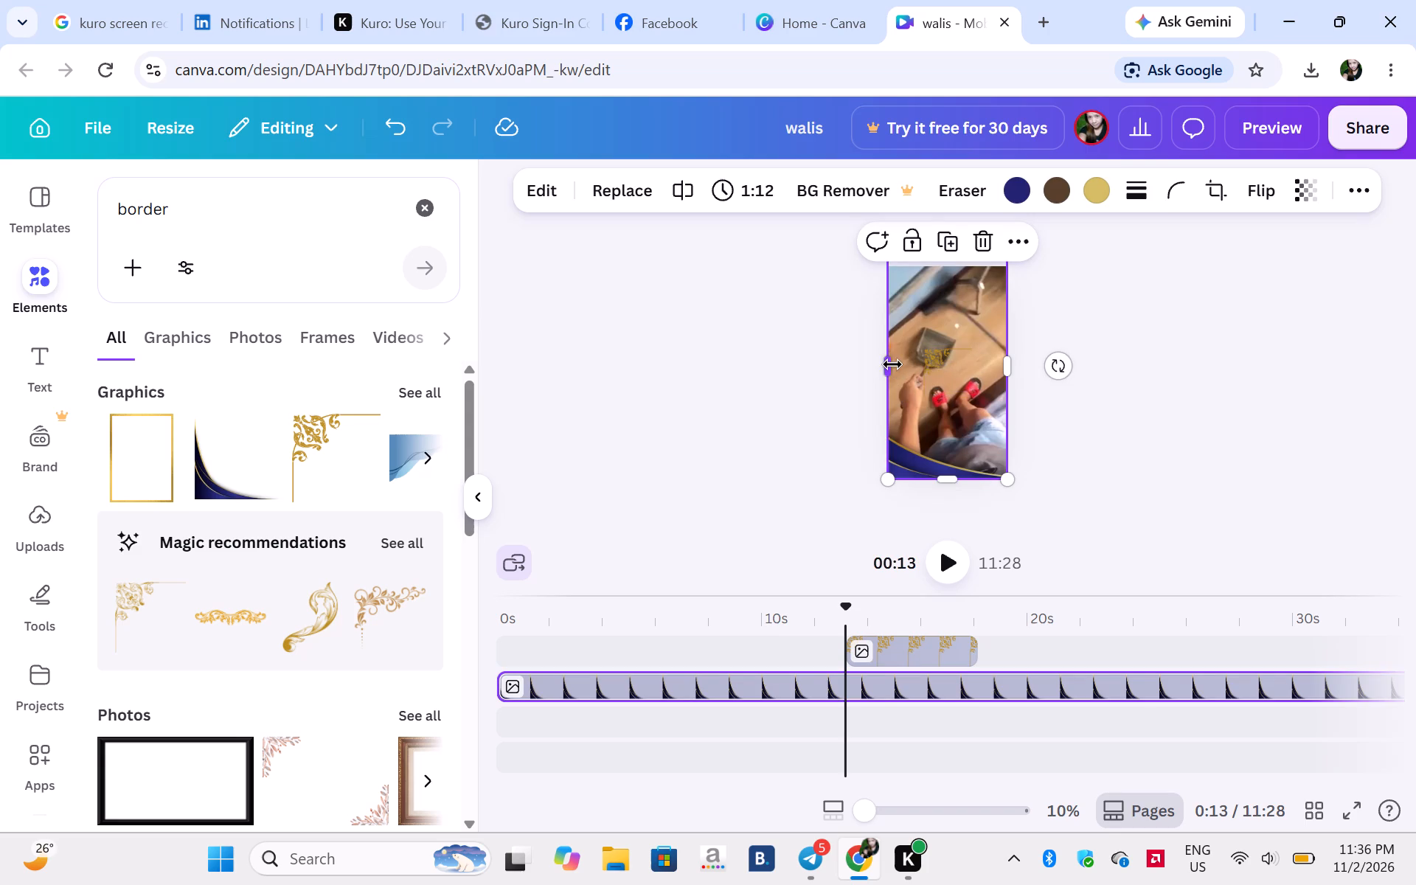
{"action": "left_click_drag", "start_coordinate": [927, 358], "coordinate": [931, 361]}
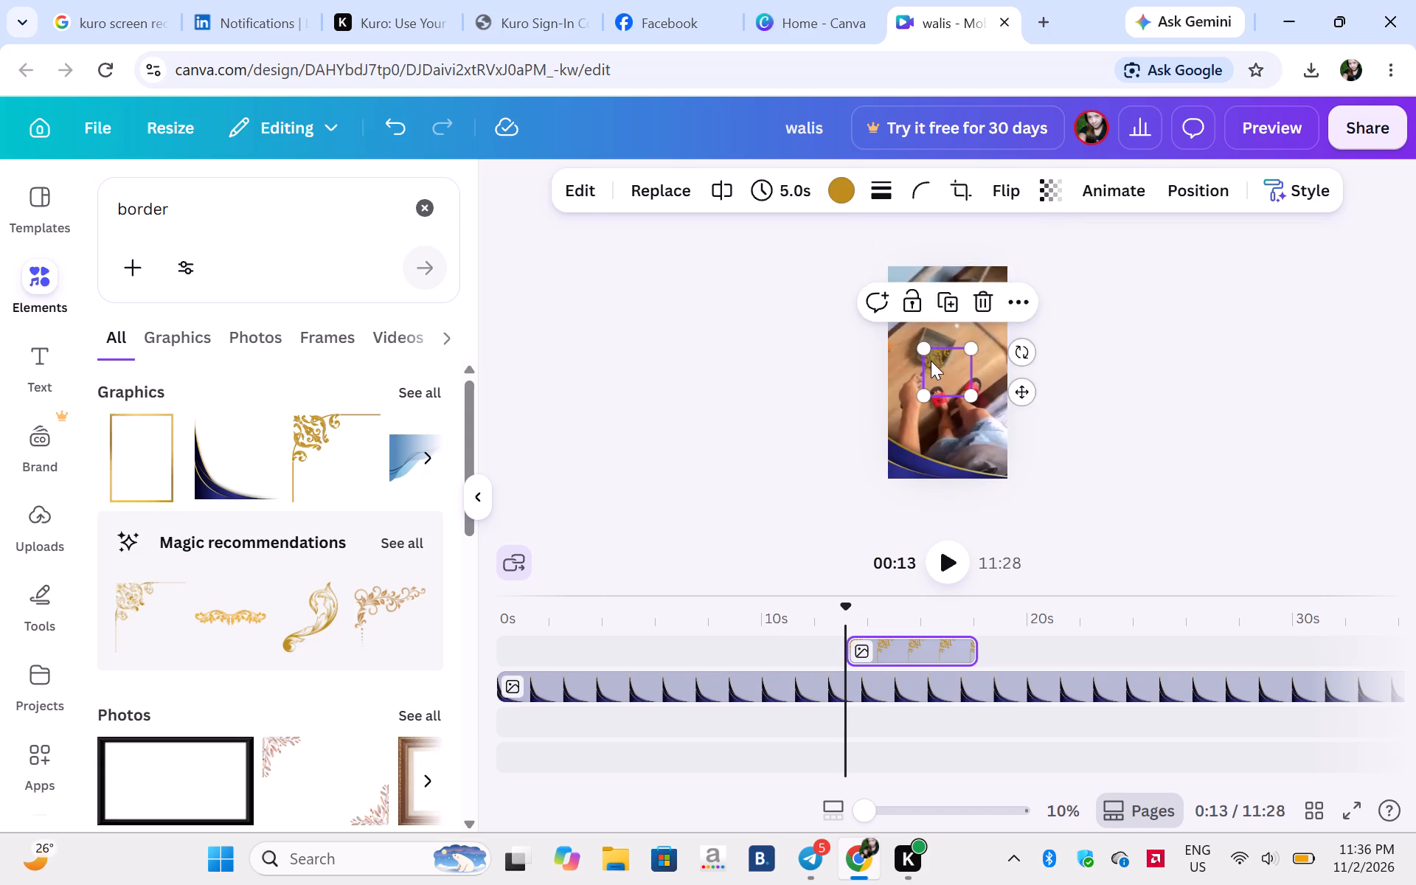
{"action": "left_click_drag", "start_coordinate": [931, 361], "coordinate": [897, 257]}
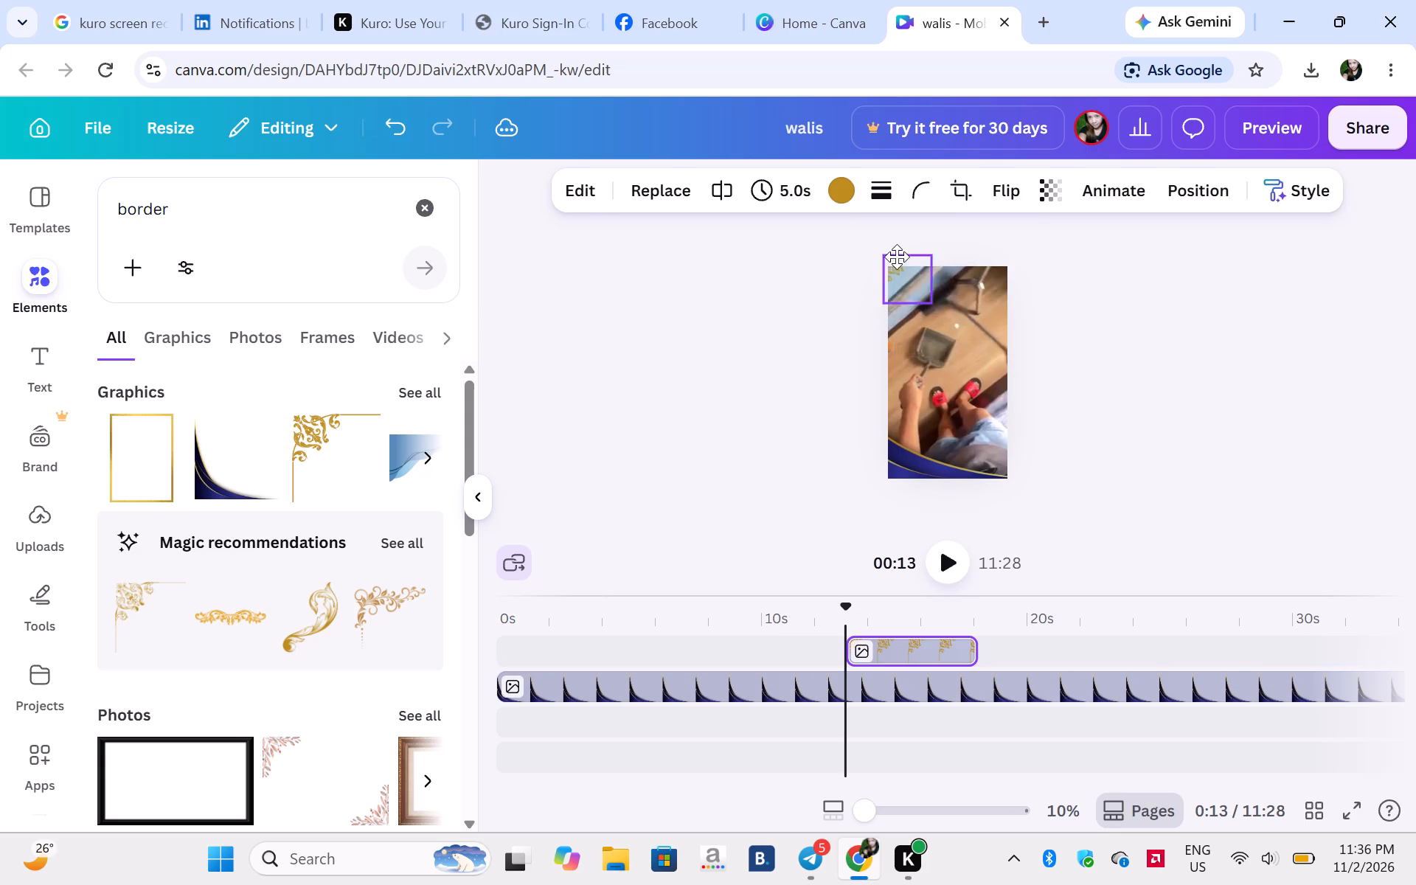
{"action": "left_click_drag", "start_coordinate": [897, 257], "coordinate": [898, 282]}
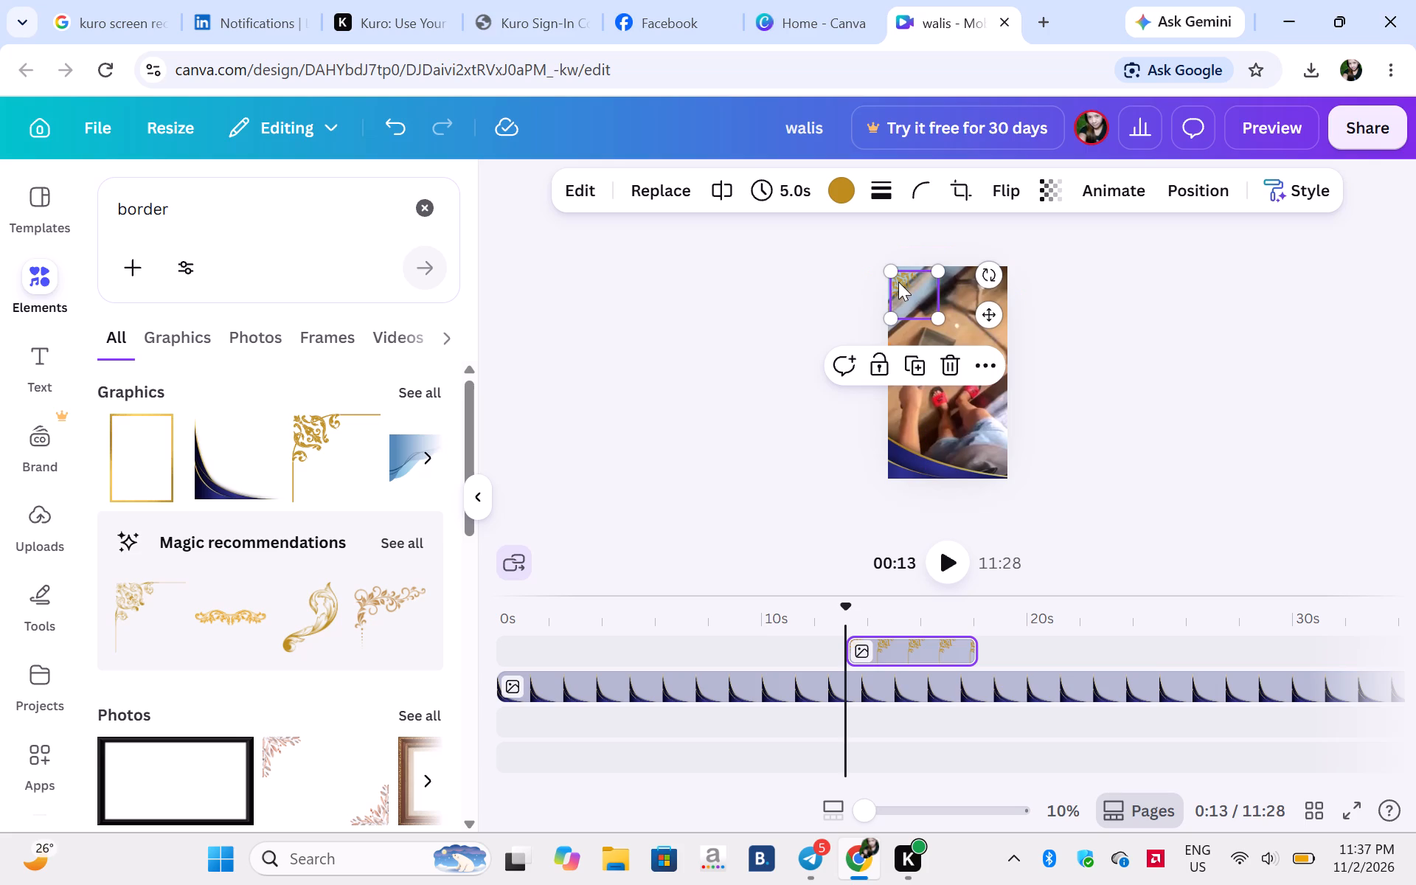
{"action": "left_click", "coordinate": [1128, 331]}
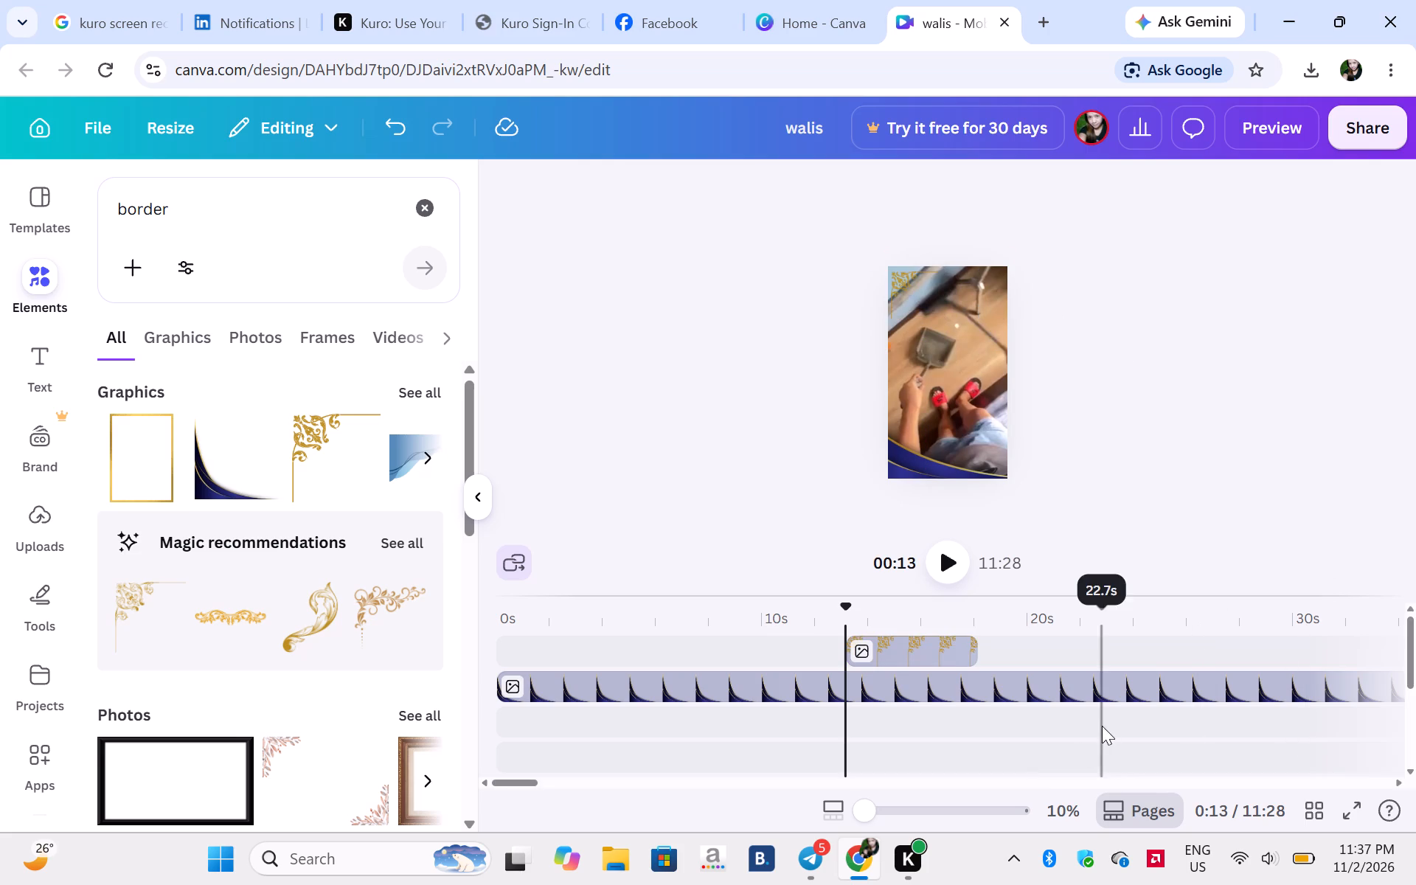
{"action": "left_click", "coordinate": [932, 815]}
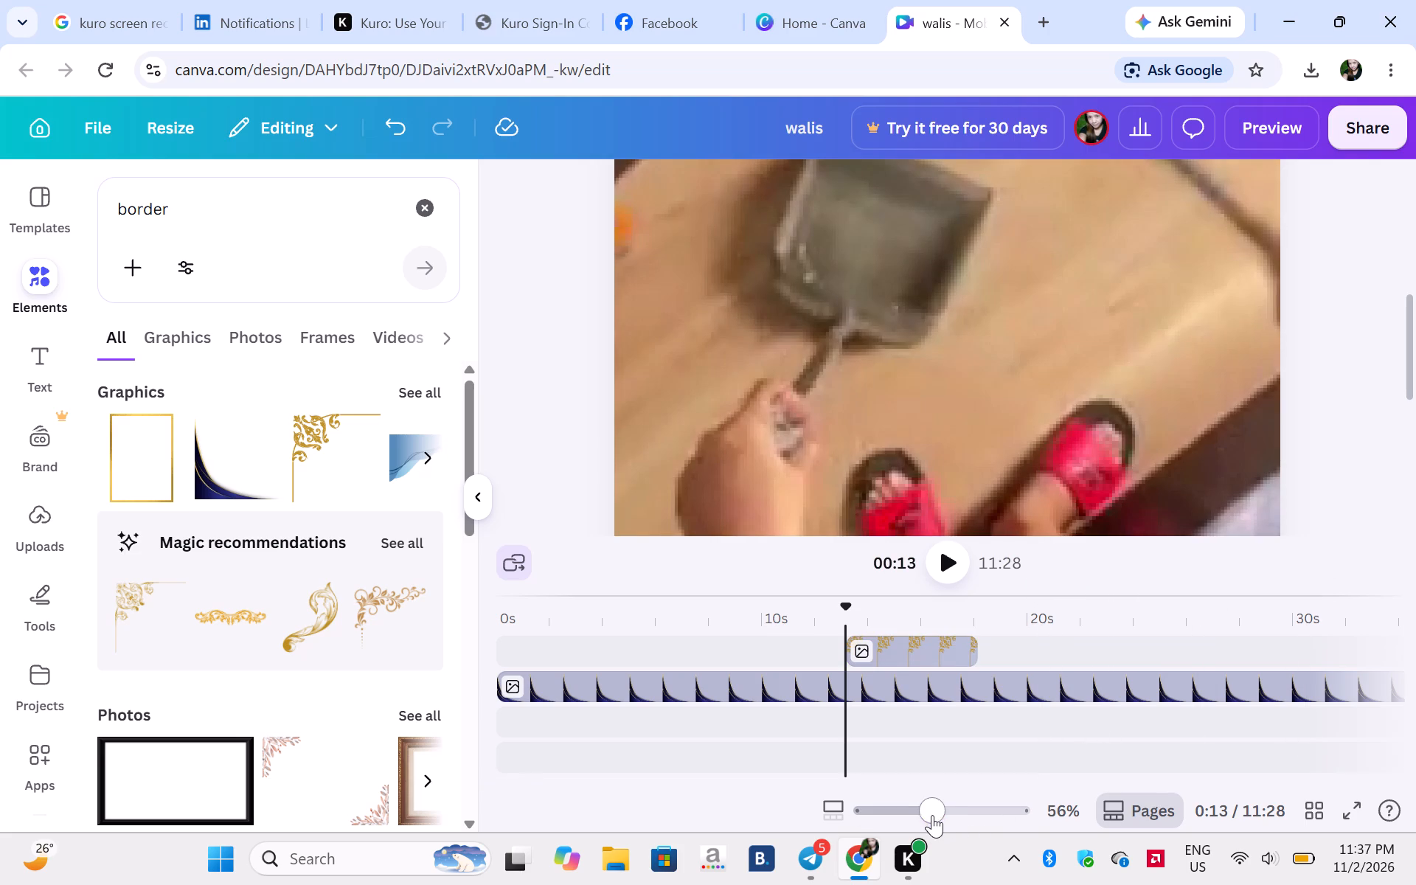
{"action": "left_click", "coordinate": [890, 825]}
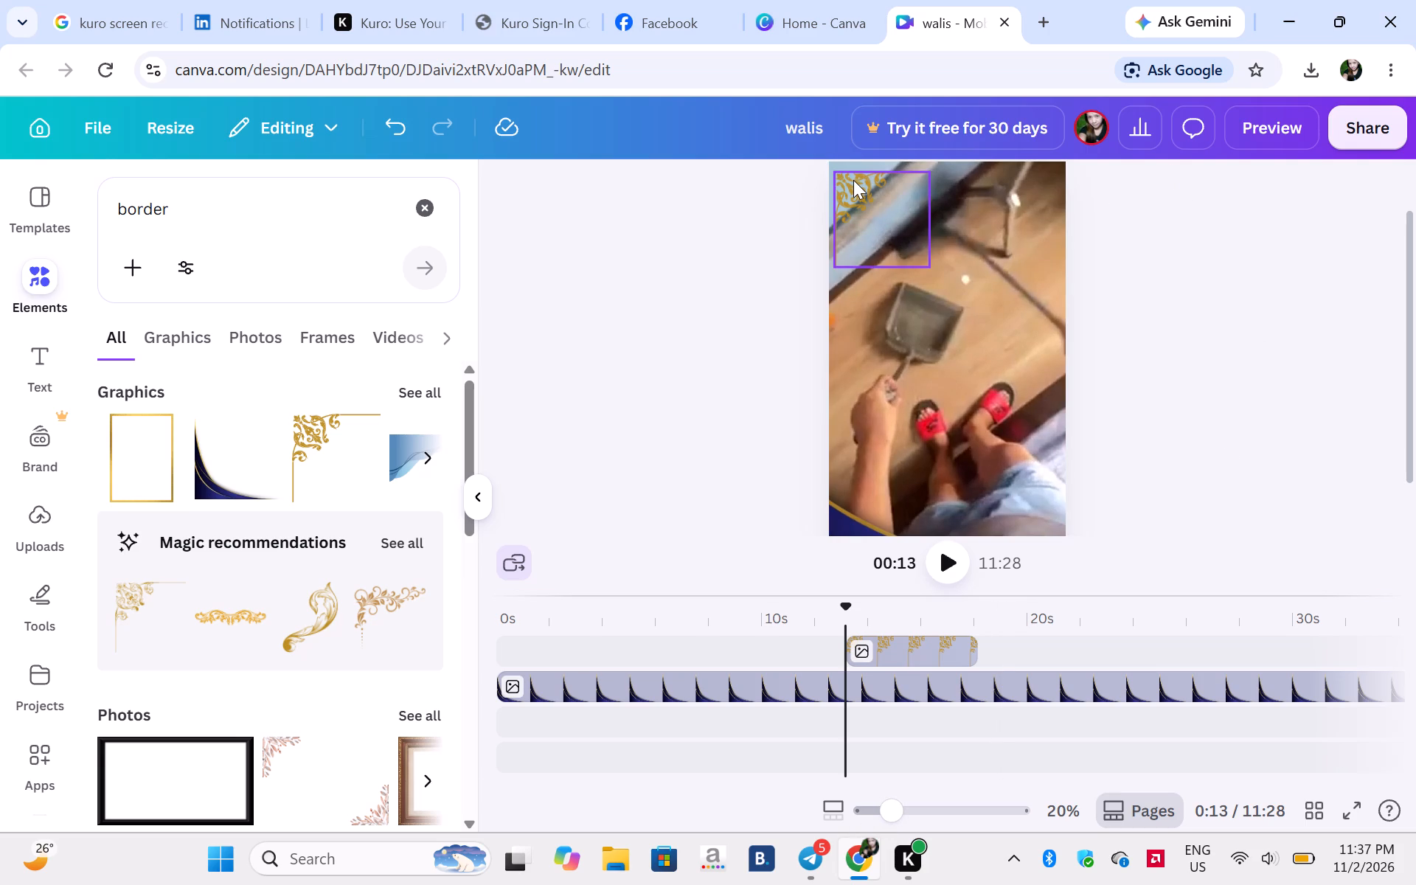
{"action": "left_click_drag", "start_coordinate": [849, 181], "coordinate": [850, 195]}
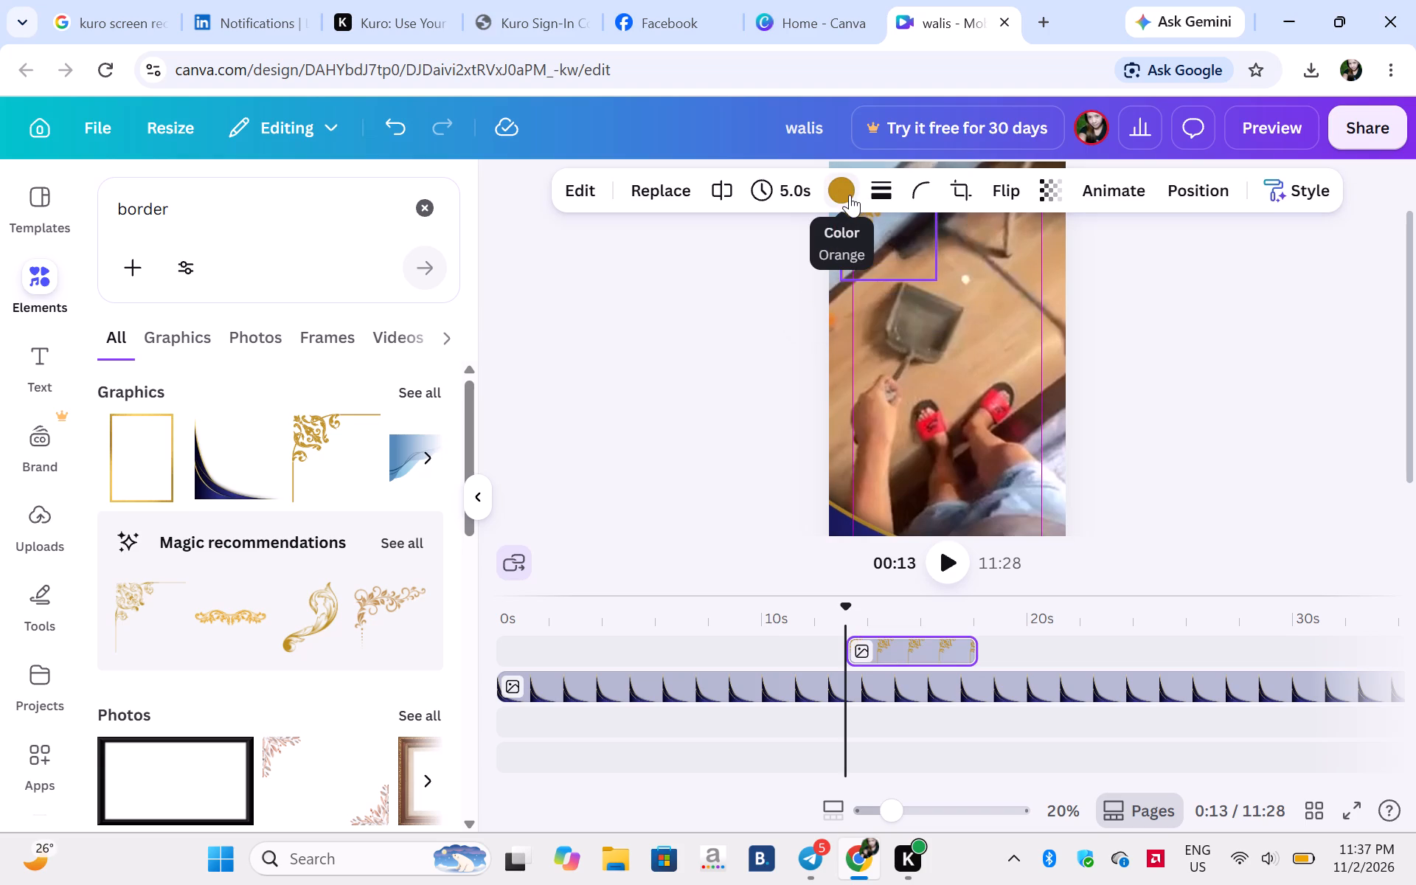
{"action": "left_click_drag", "start_coordinate": [850, 195], "coordinate": [836, 169]}
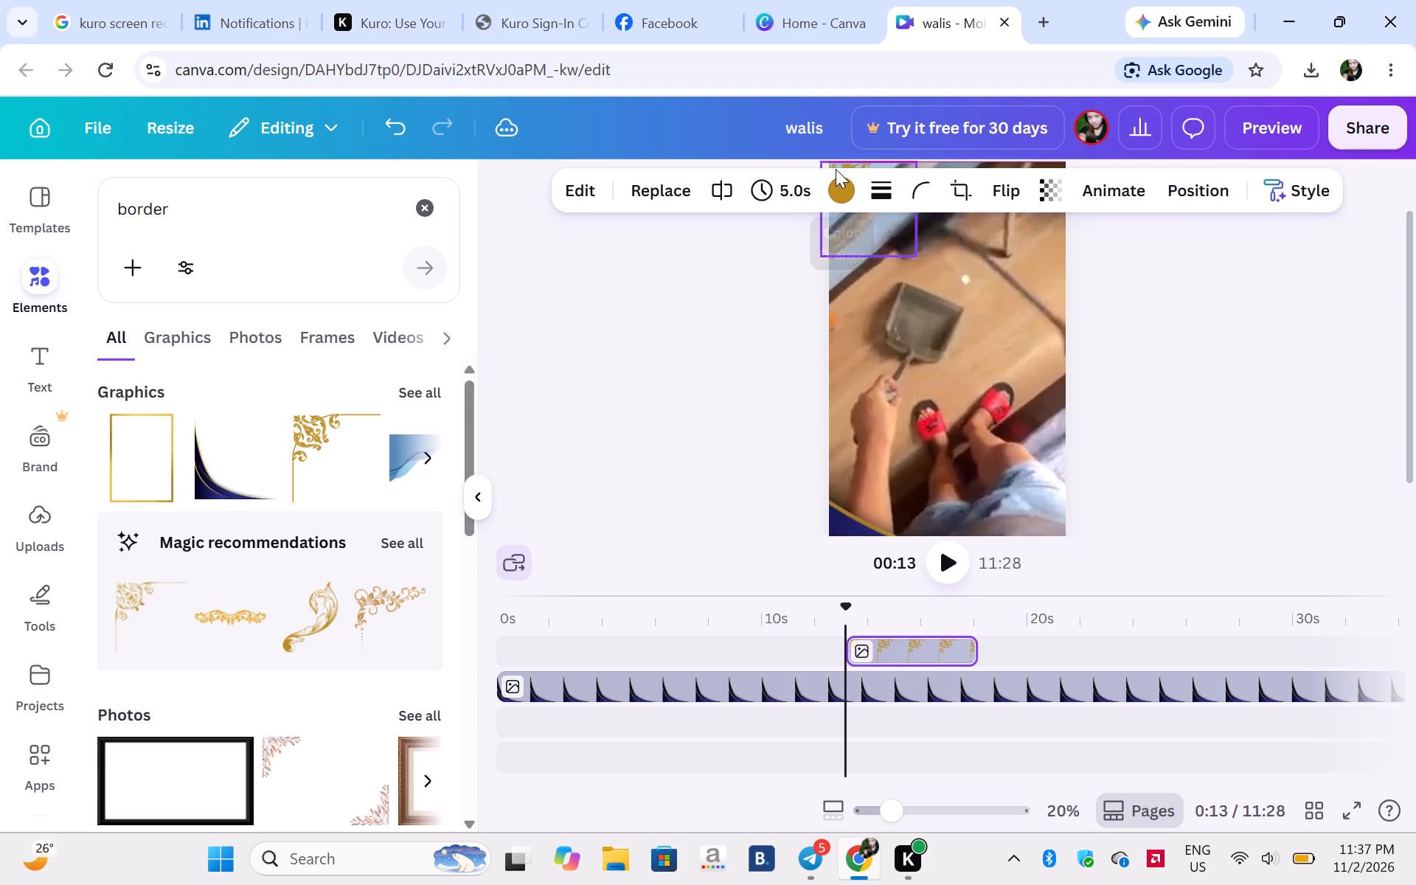
{"action": "left_click_drag", "start_coordinate": [836, 169], "coordinate": [837, 166]}
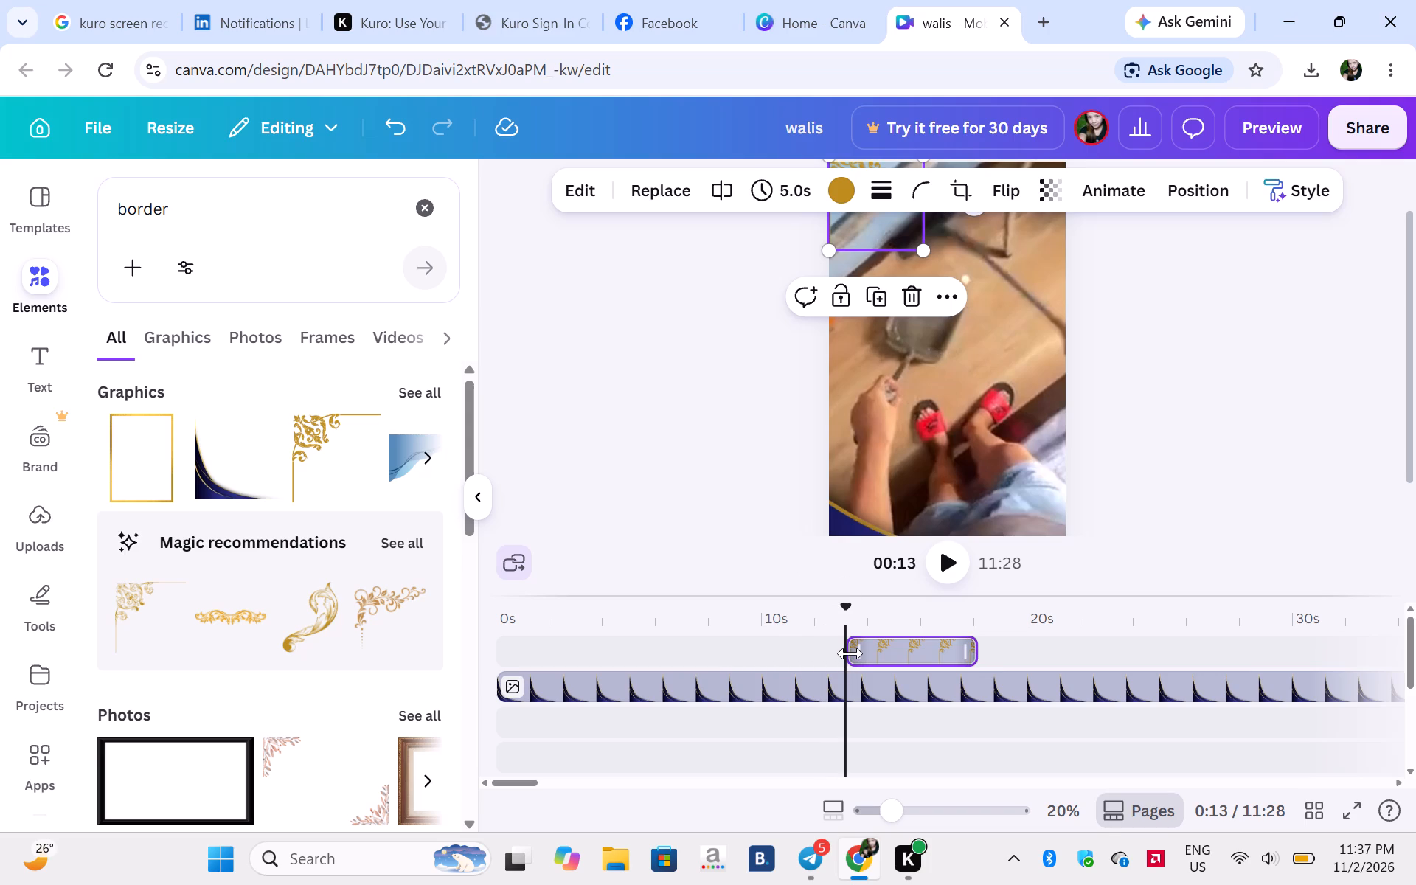
Stretch the gold corner graphic on the timeline to run from 0s to 1:12, ending level with the navy border.
{"action": "left_click_drag", "start_coordinate": [850, 653], "coordinate": [830, 681]}
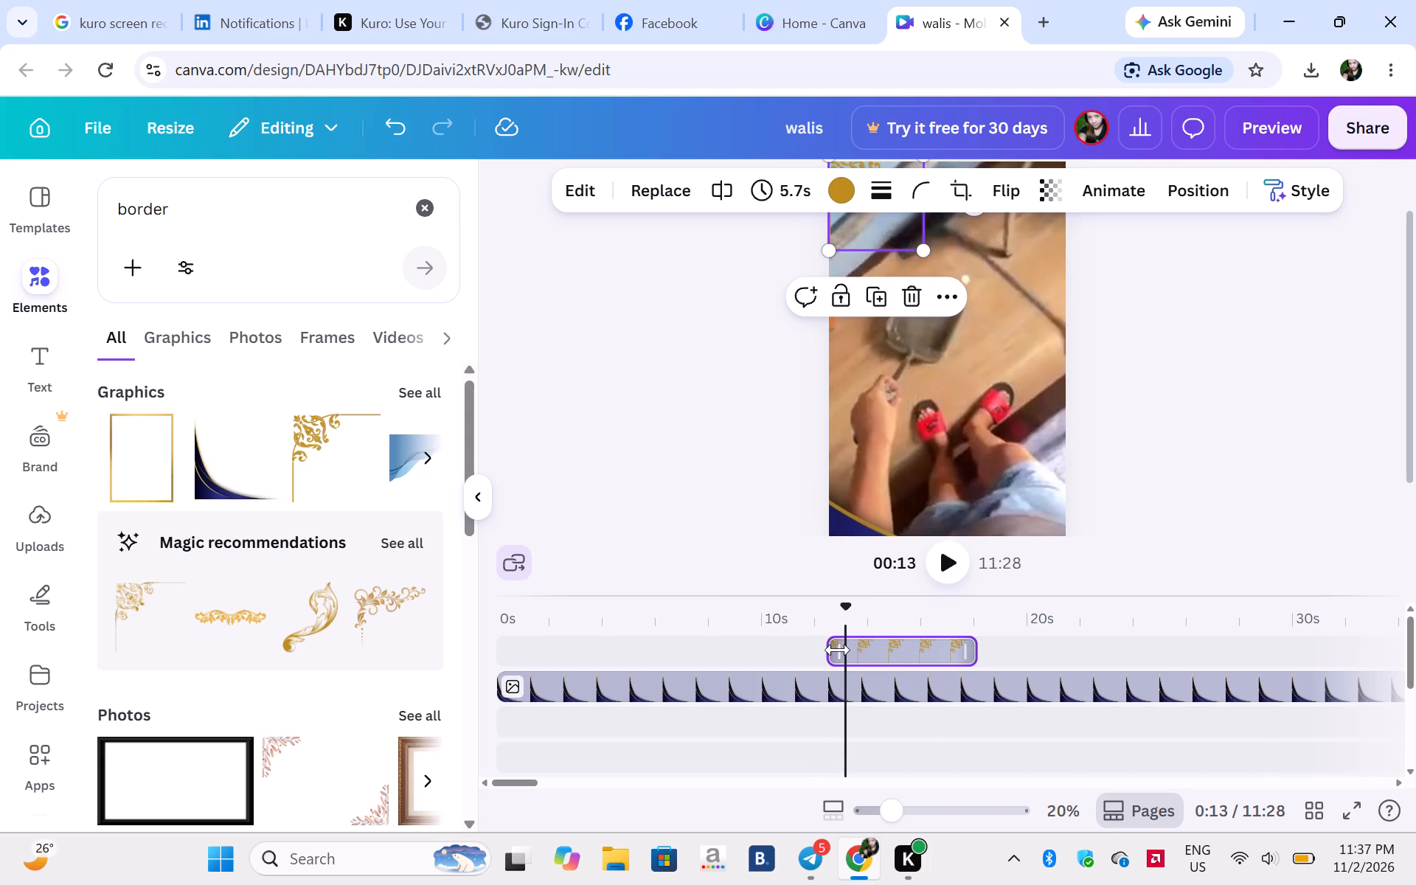
{"action": "left_click_drag", "start_coordinate": [839, 649], "coordinate": [685, 627]}
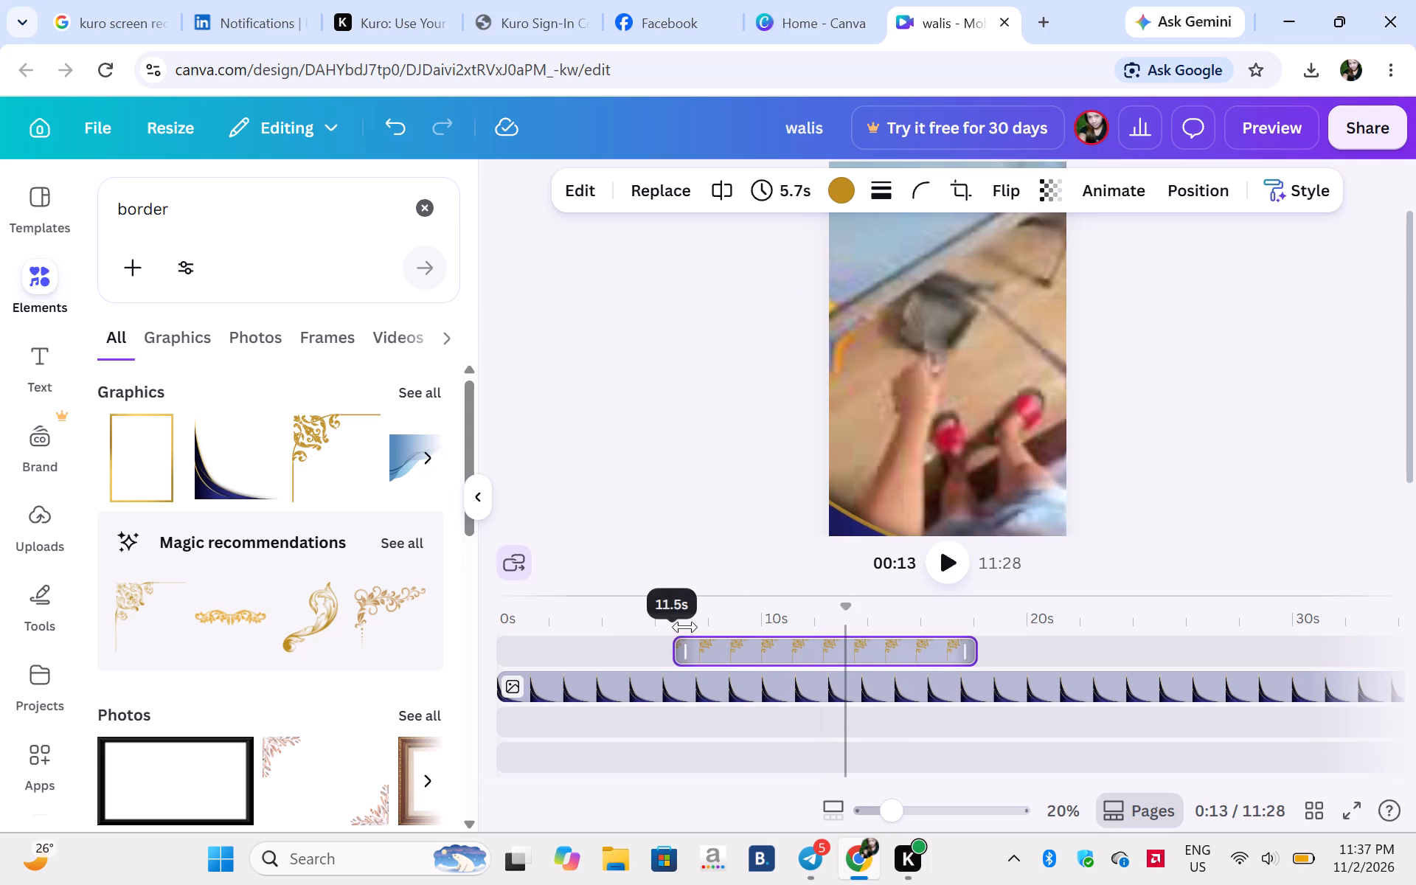
{"action": "left_click_drag", "start_coordinate": [685, 627], "coordinate": [474, 645]}
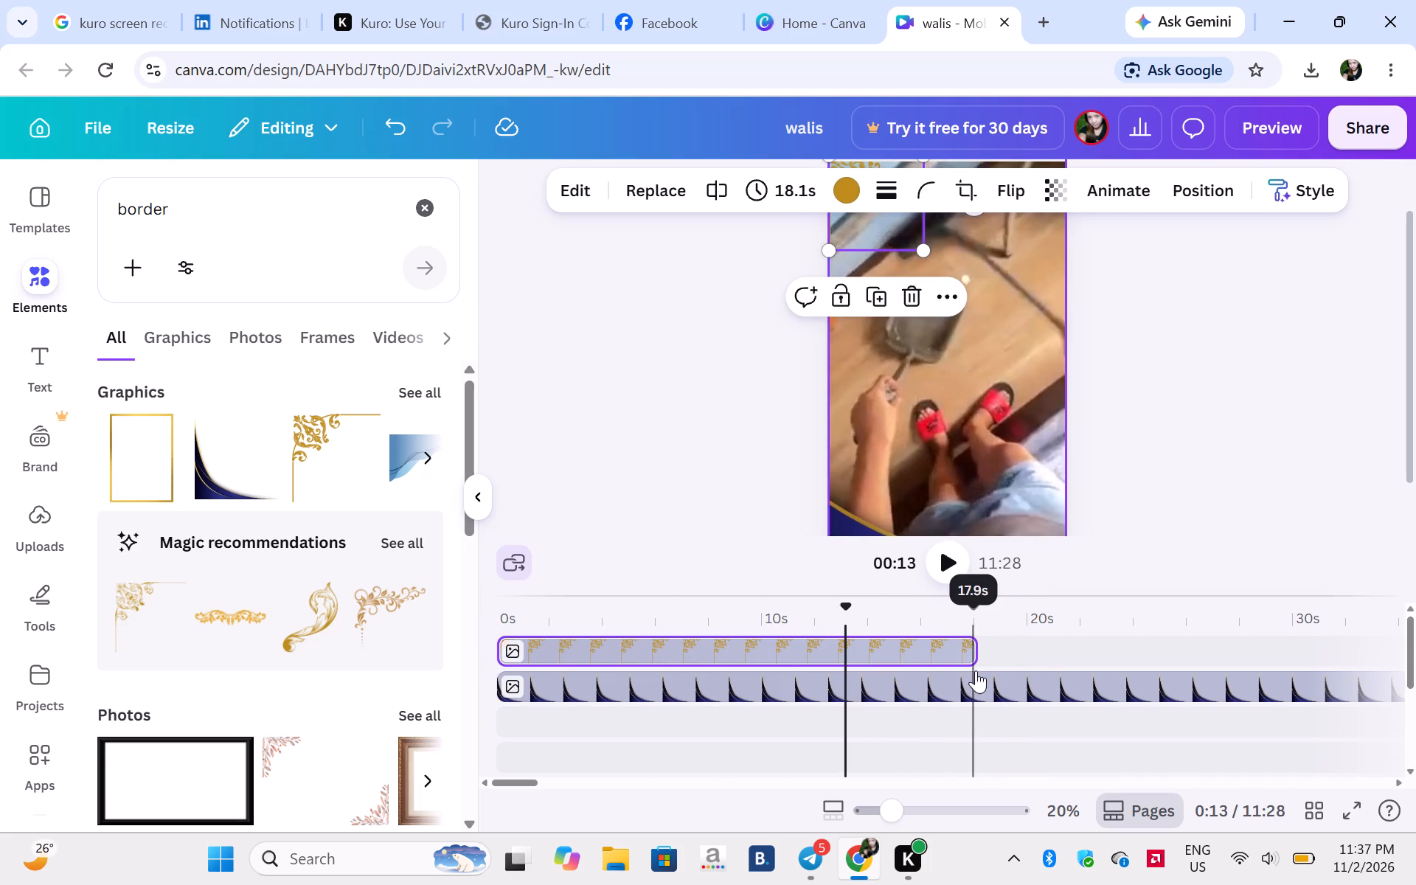
{"action": "left_click_drag", "start_coordinate": [976, 653], "coordinate": [1292, 743]}
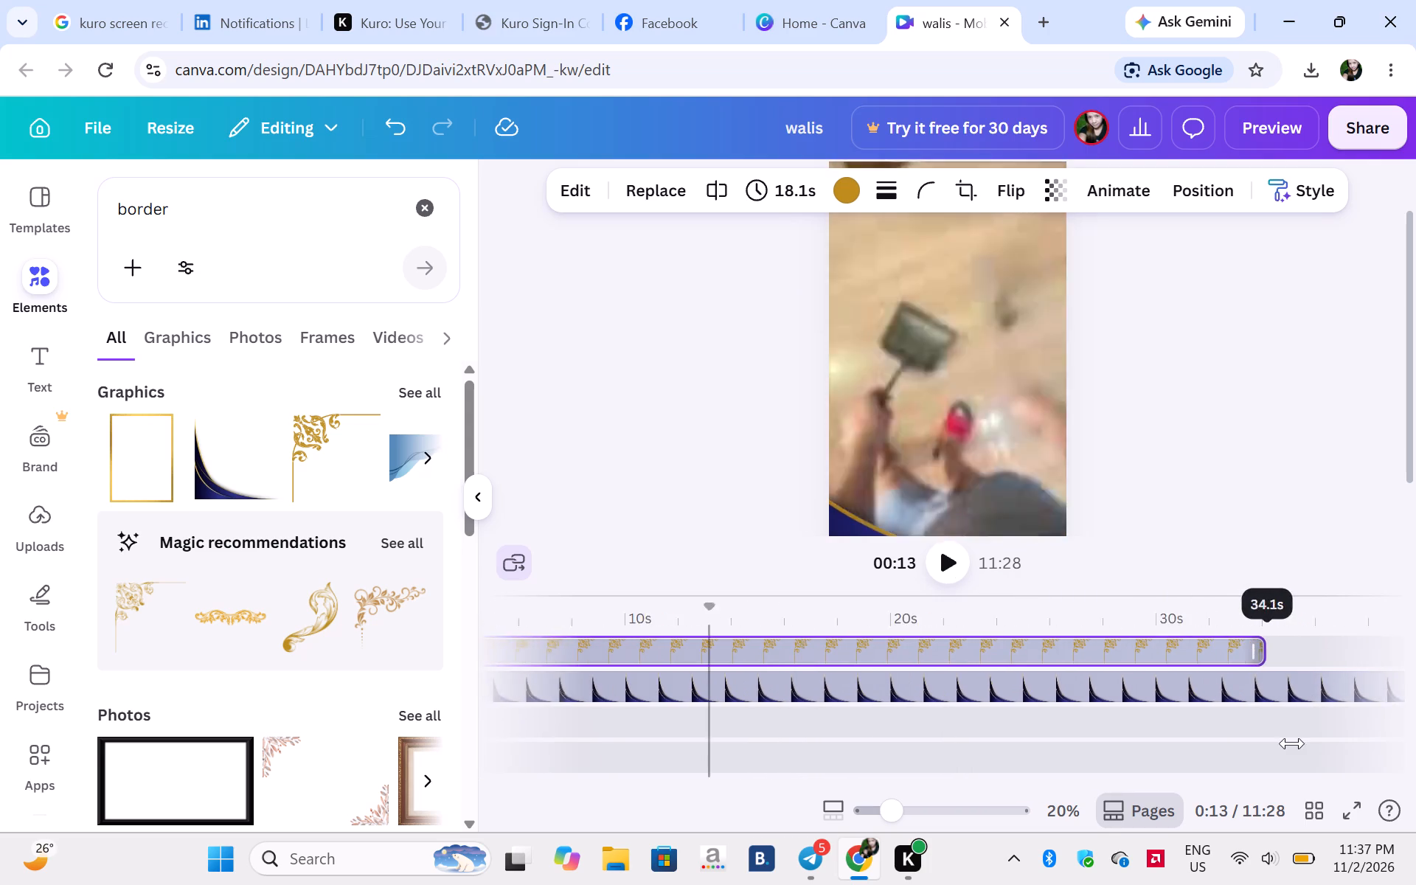
{"action": "left_click_drag", "start_coordinate": [1292, 743], "coordinate": [1163, 803]}
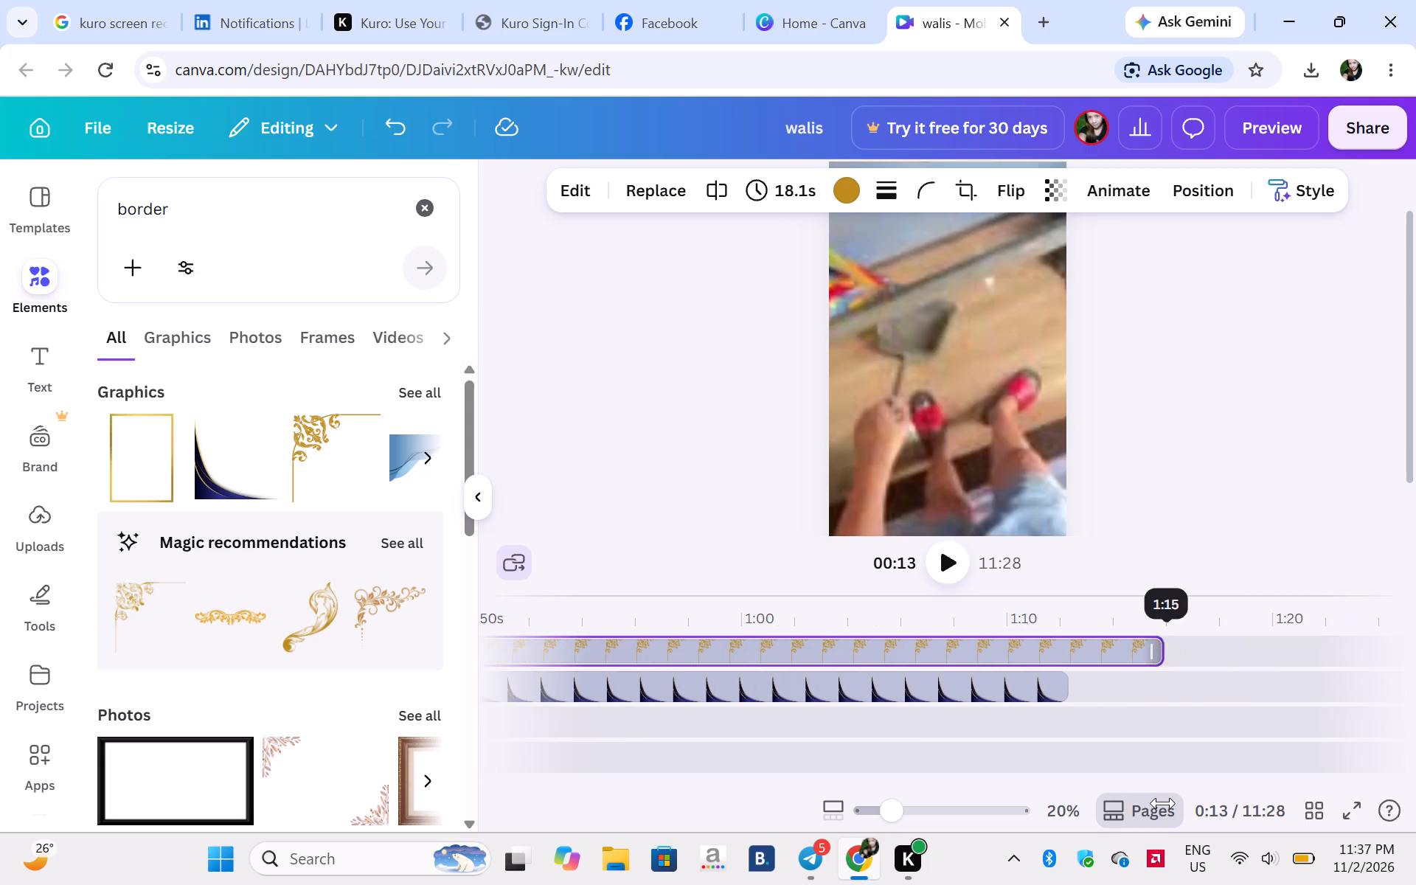
{"action": "left_click_drag", "start_coordinate": [1163, 803], "coordinate": [1069, 777]}
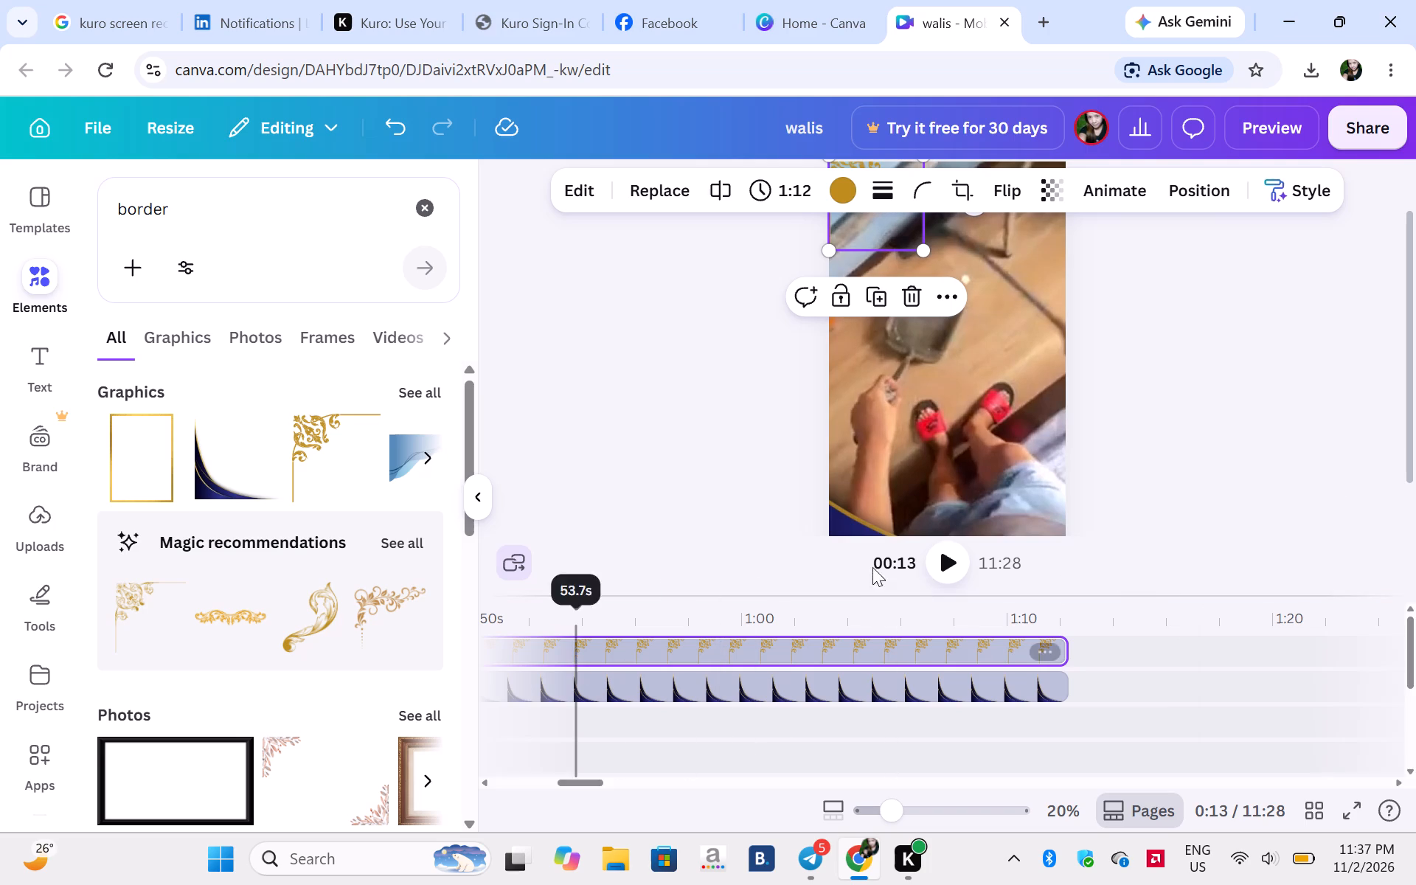
Preview the video with the whole frame in view to check both border graphics in playback.
{"action": "left_click", "coordinate": [860, 811]}
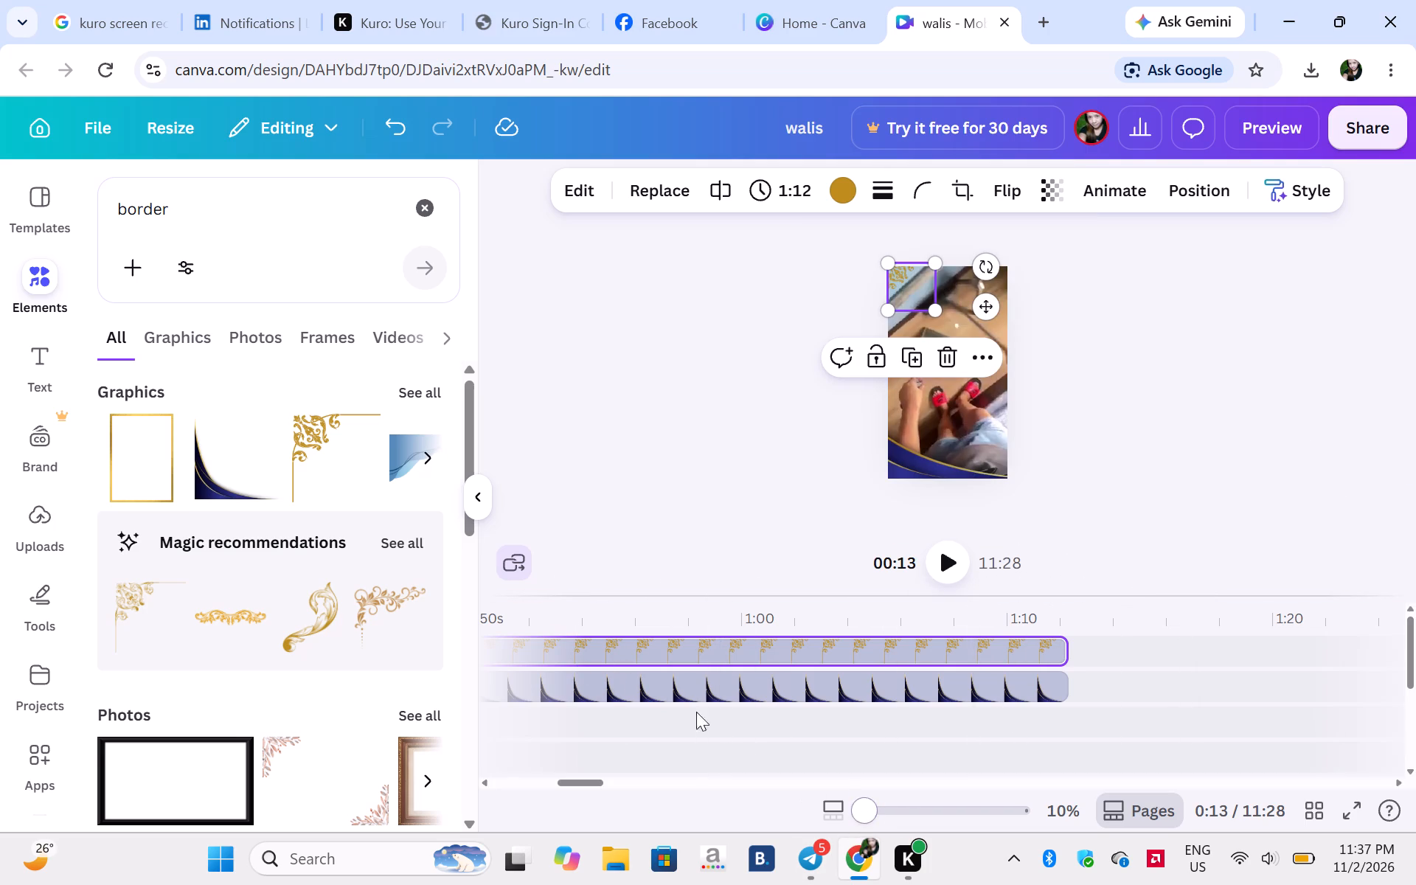
{"action": "left_click", "coordinate": [957, 549]}
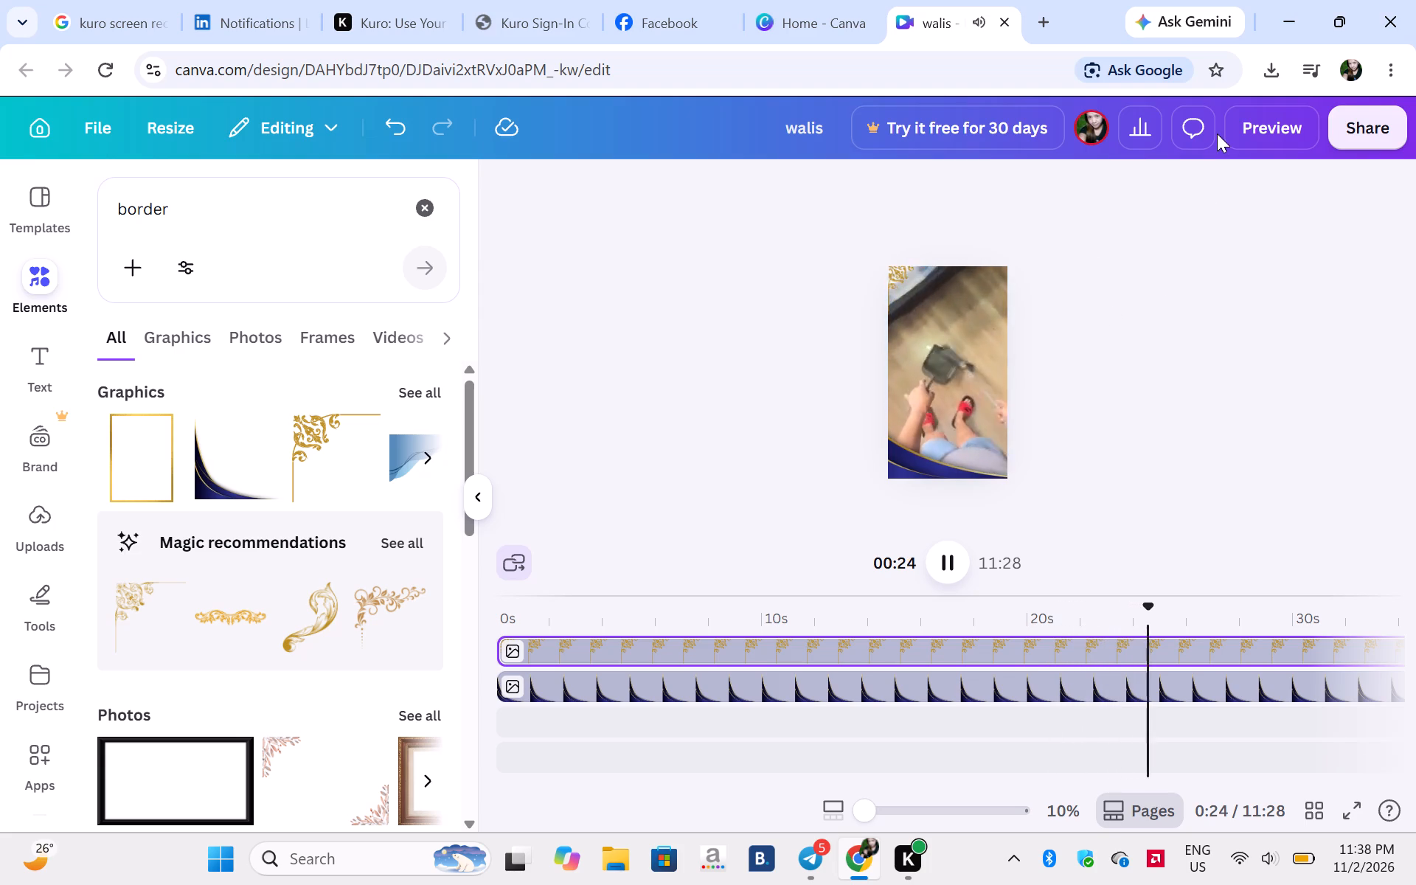
Rename the design as "sweeping".
{"action": "double_click", "coordinate": [819, 135]}
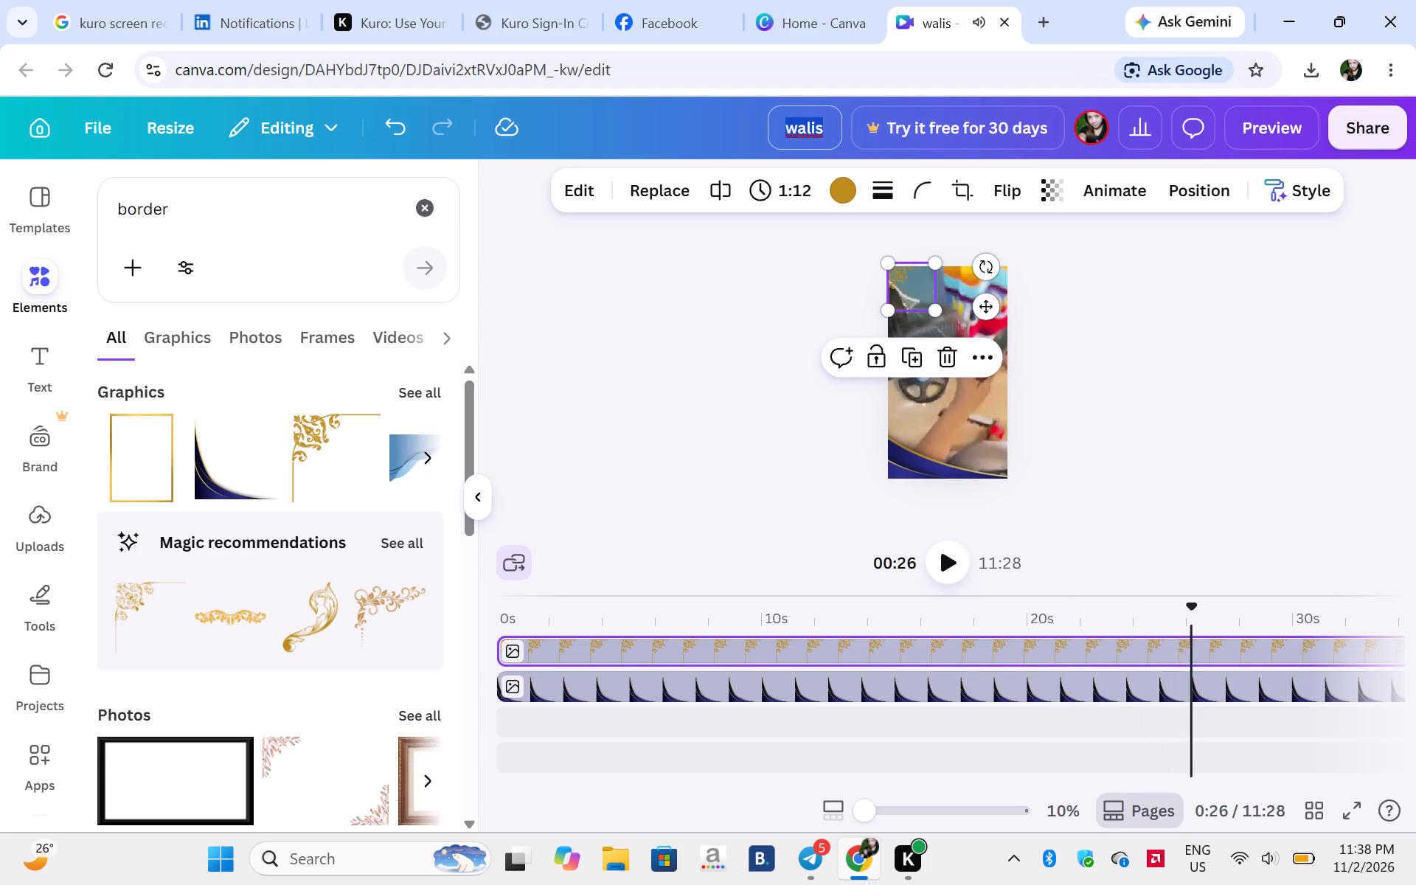
{"action": "type", "text": "swee"}
{"action": "type", "text": "ping"}
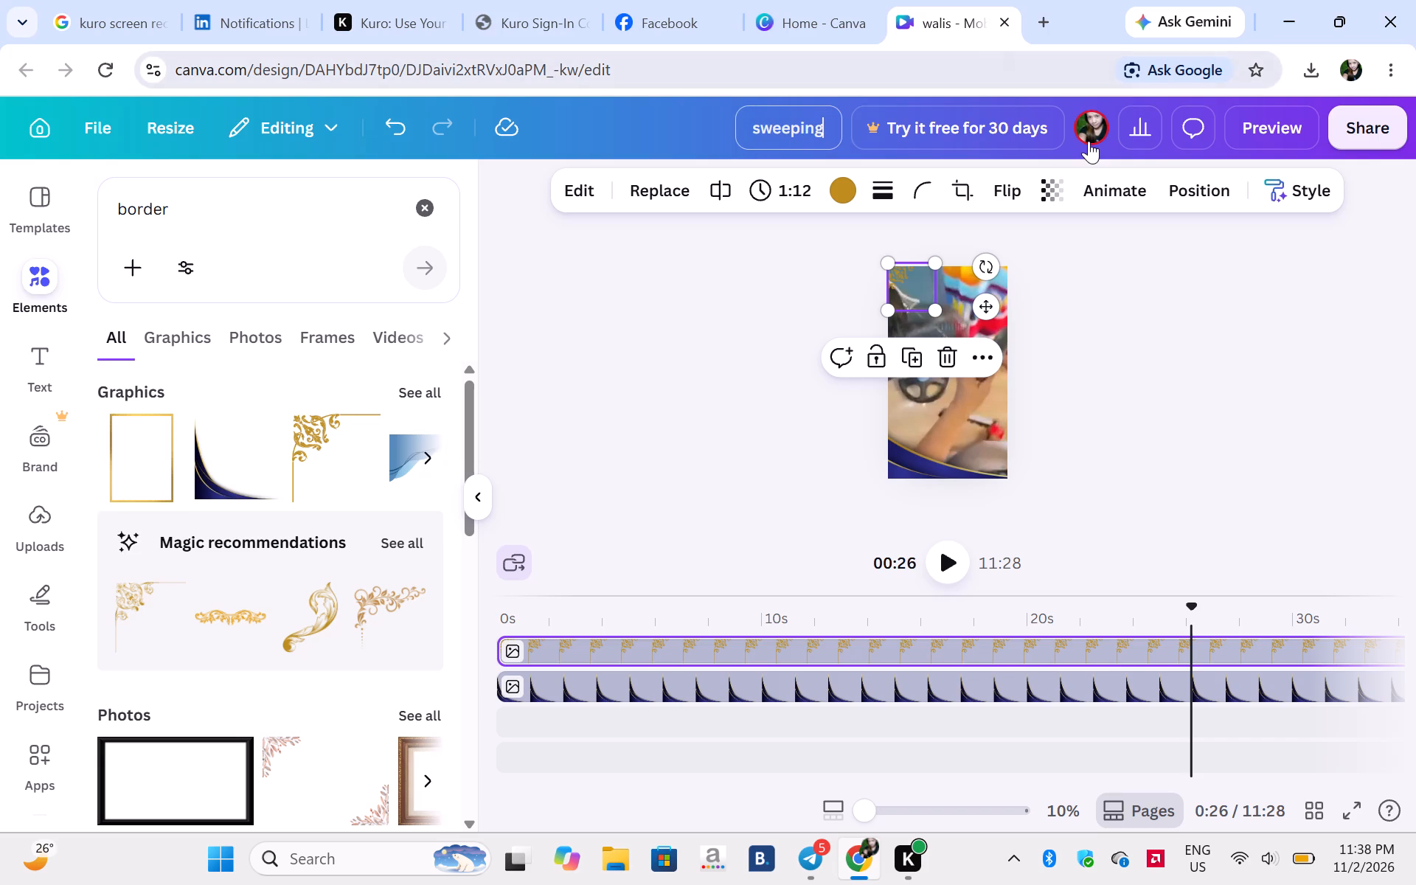
Play the renamed sweeping video in the enlarged preview to check both borders, and return to the editor.
{"action": "left_click", "coordinate": [1139, 320]}
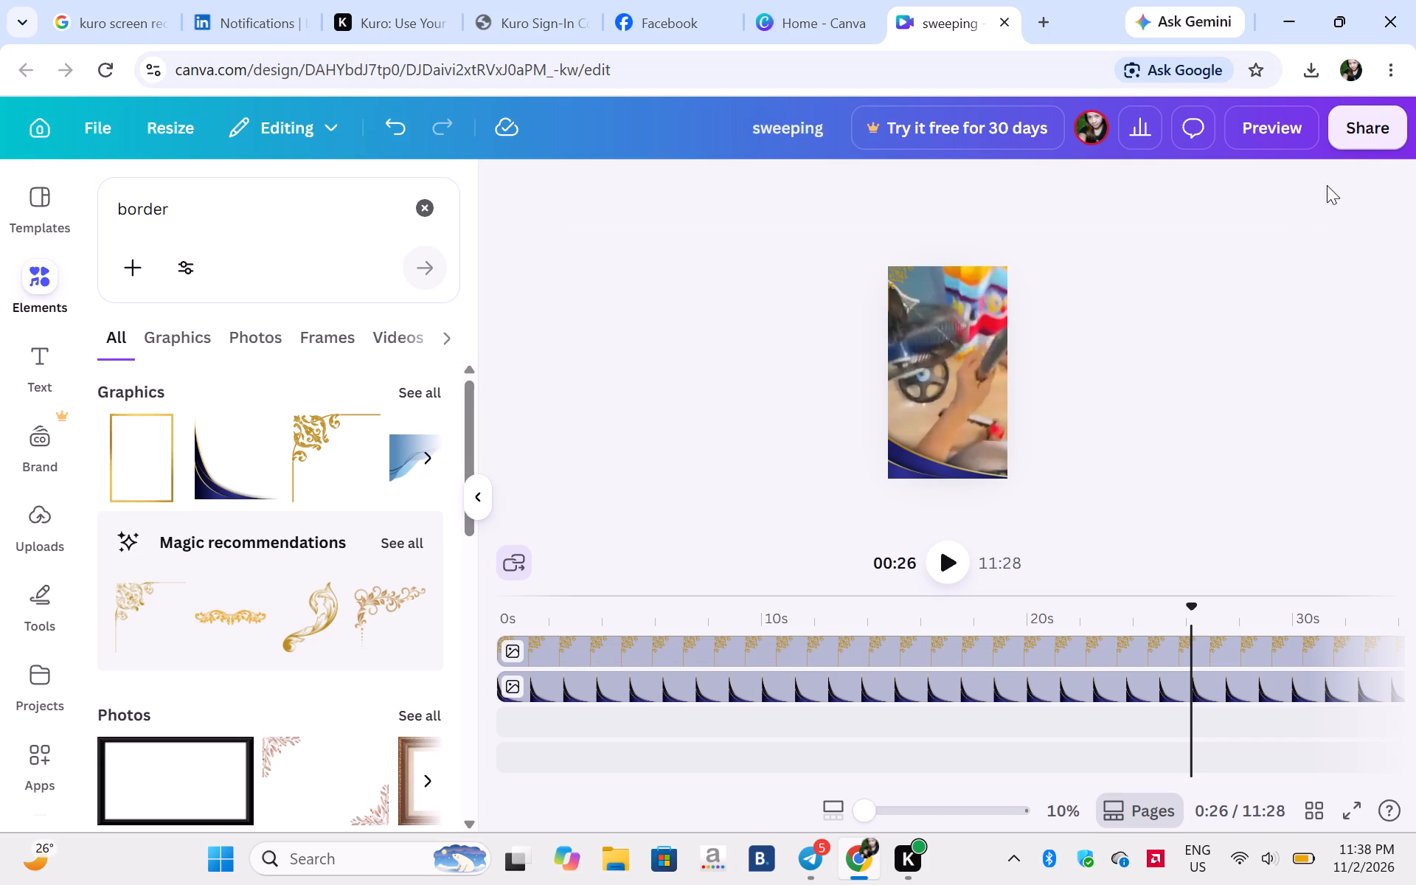
{"action": "left_click", "coordinate": [1284, 123]}
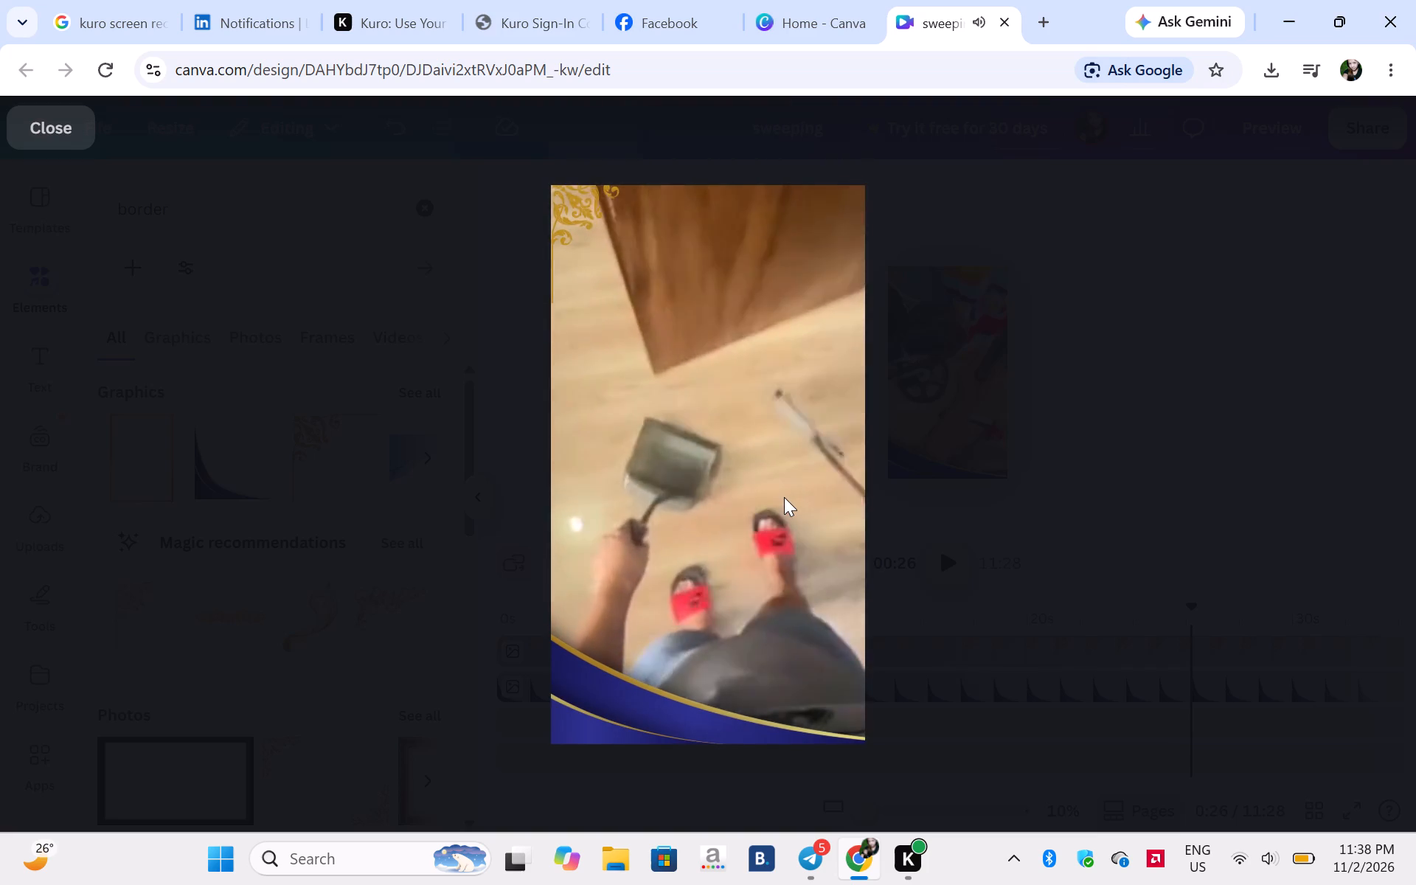
{"action": "left_click", "coordinate": [66, 151]}
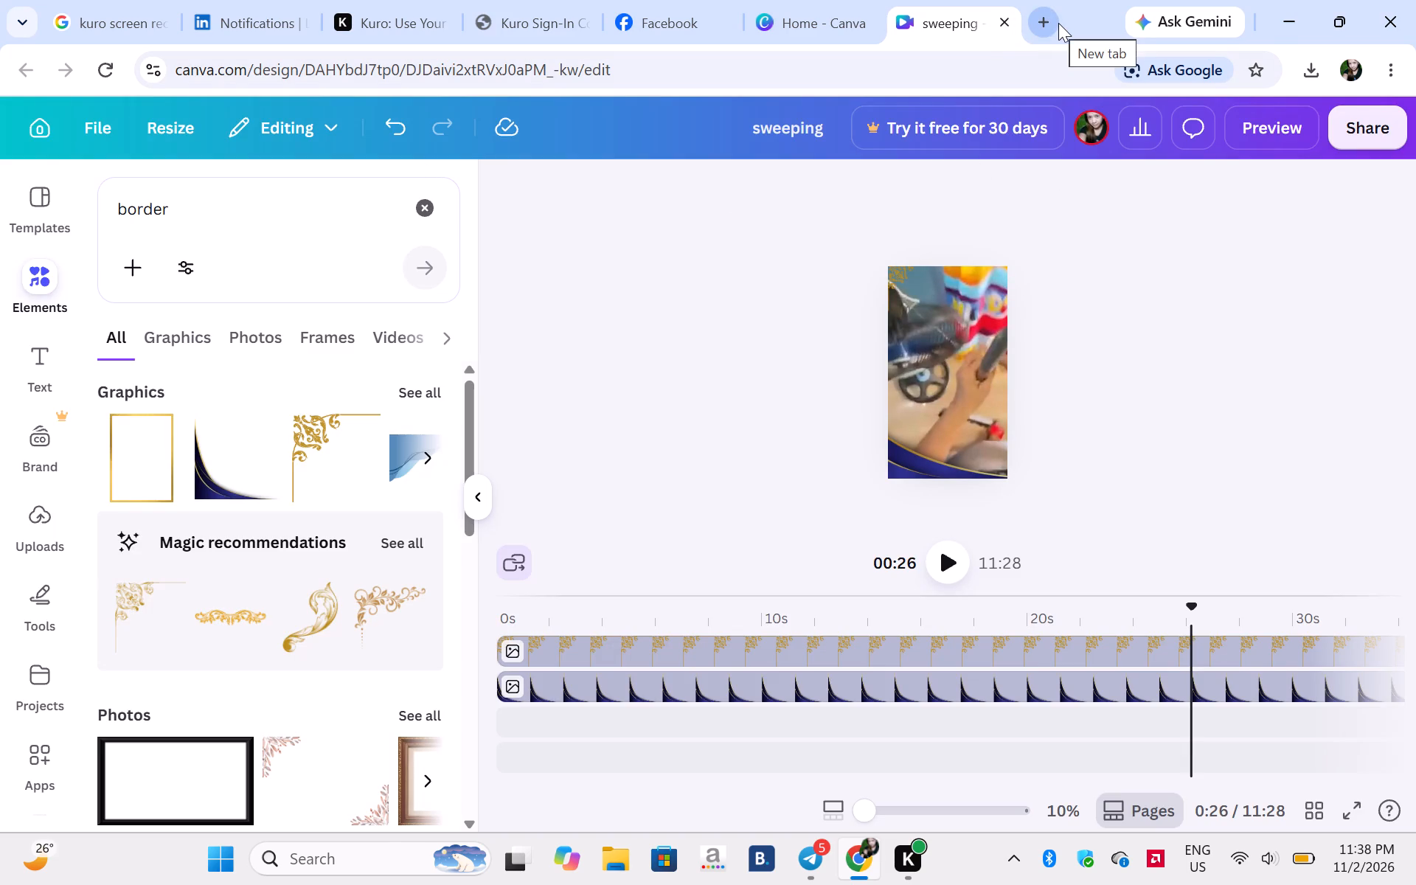
Browse the recent designs on the Canva home page and open the overview of all projects.
{"action": "left_click", "coordinate": [775, 20]}
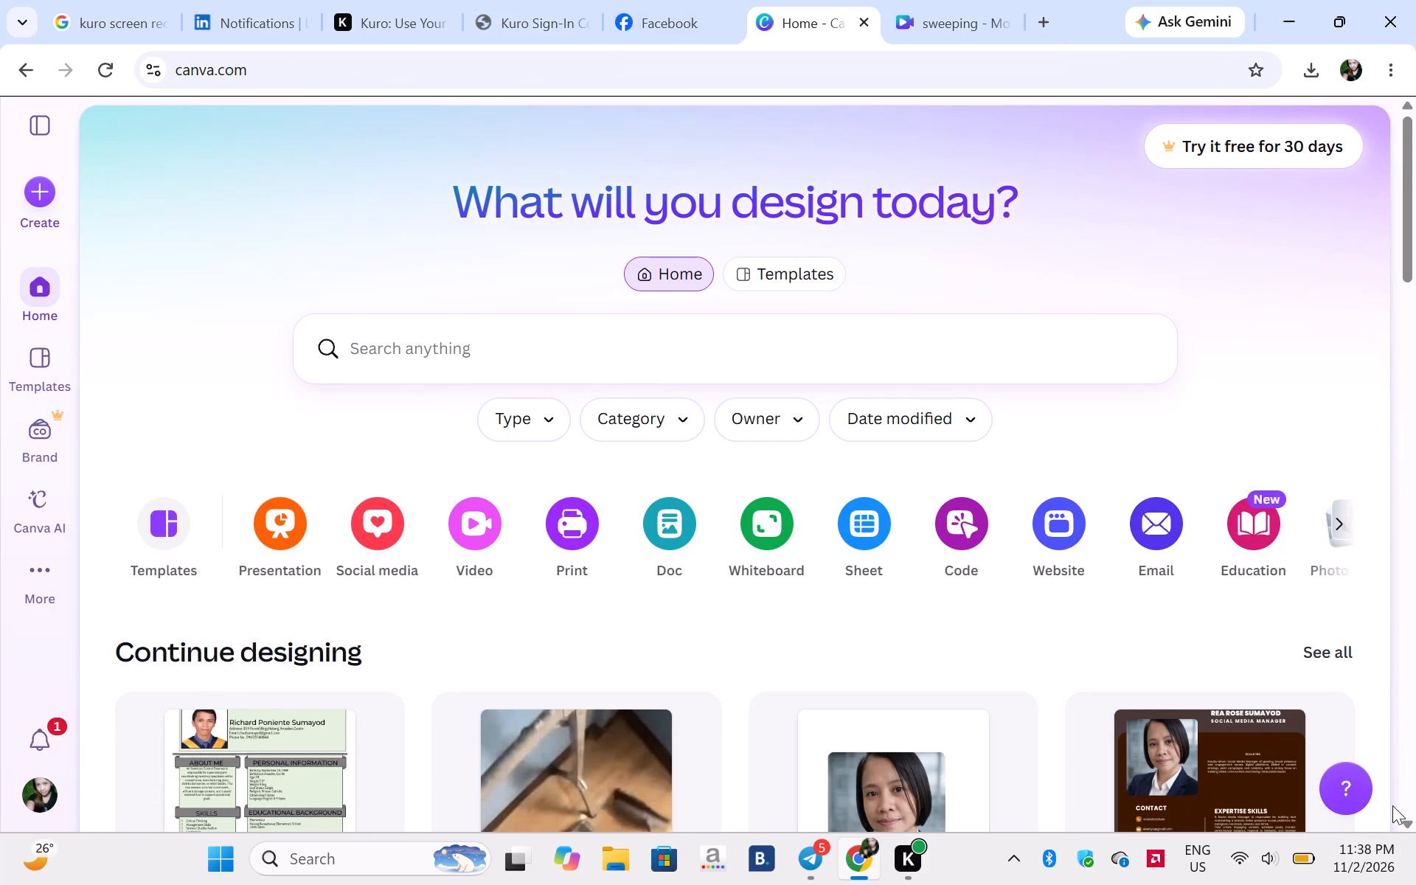
{"action": "left_click", "coordinate": [1402, 830]}
{"action": "left_click", "coordinate": [1402, 830]}
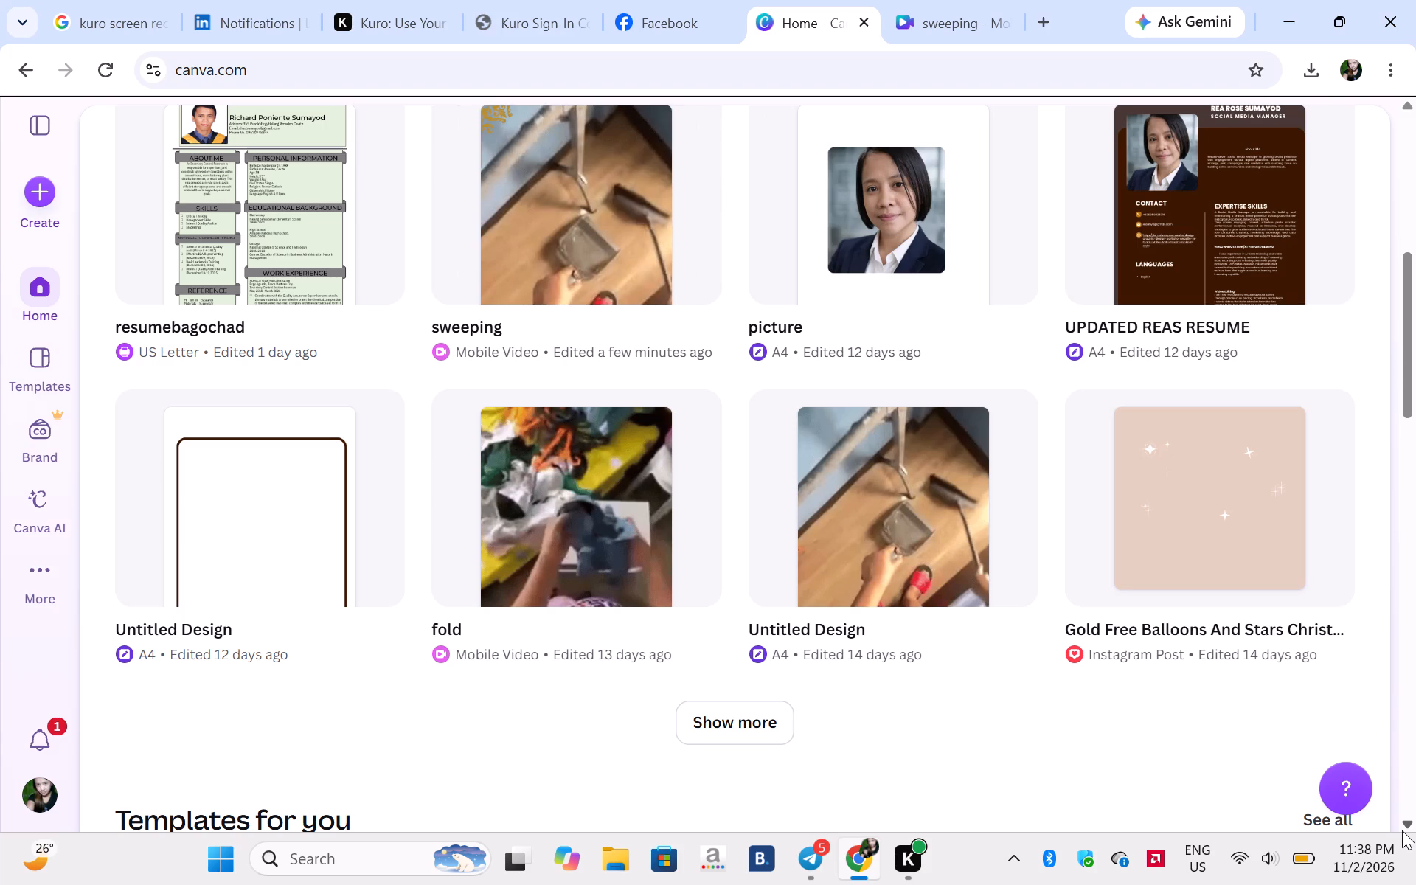
{"action": "left_click", "coordinate": [1402, 830]}
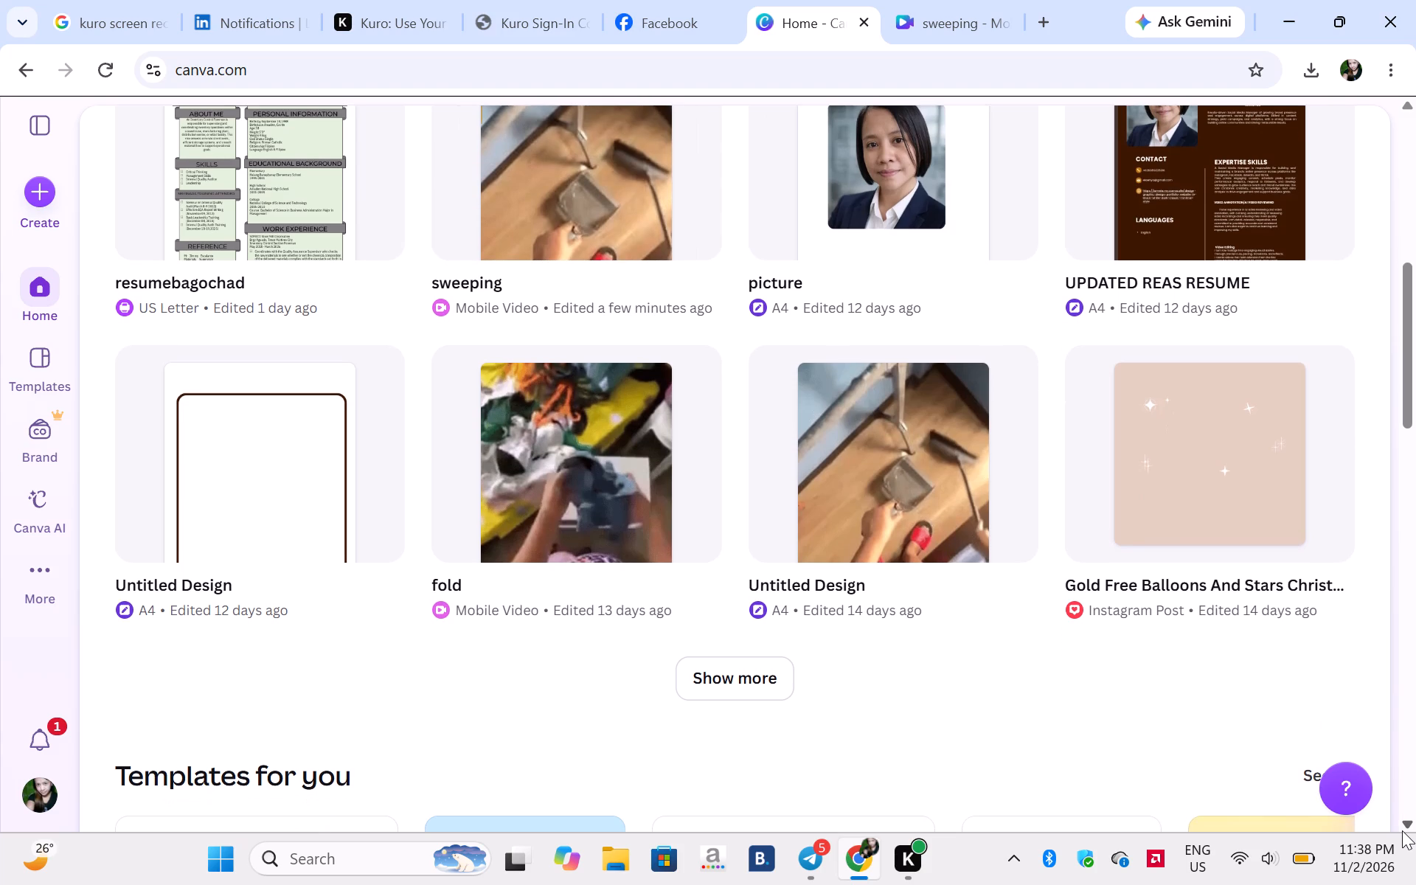
{"action": "left_click", "coordinate": [1402, 830]}
{"action": "triple_click", "coordinate": [1402, 830]}
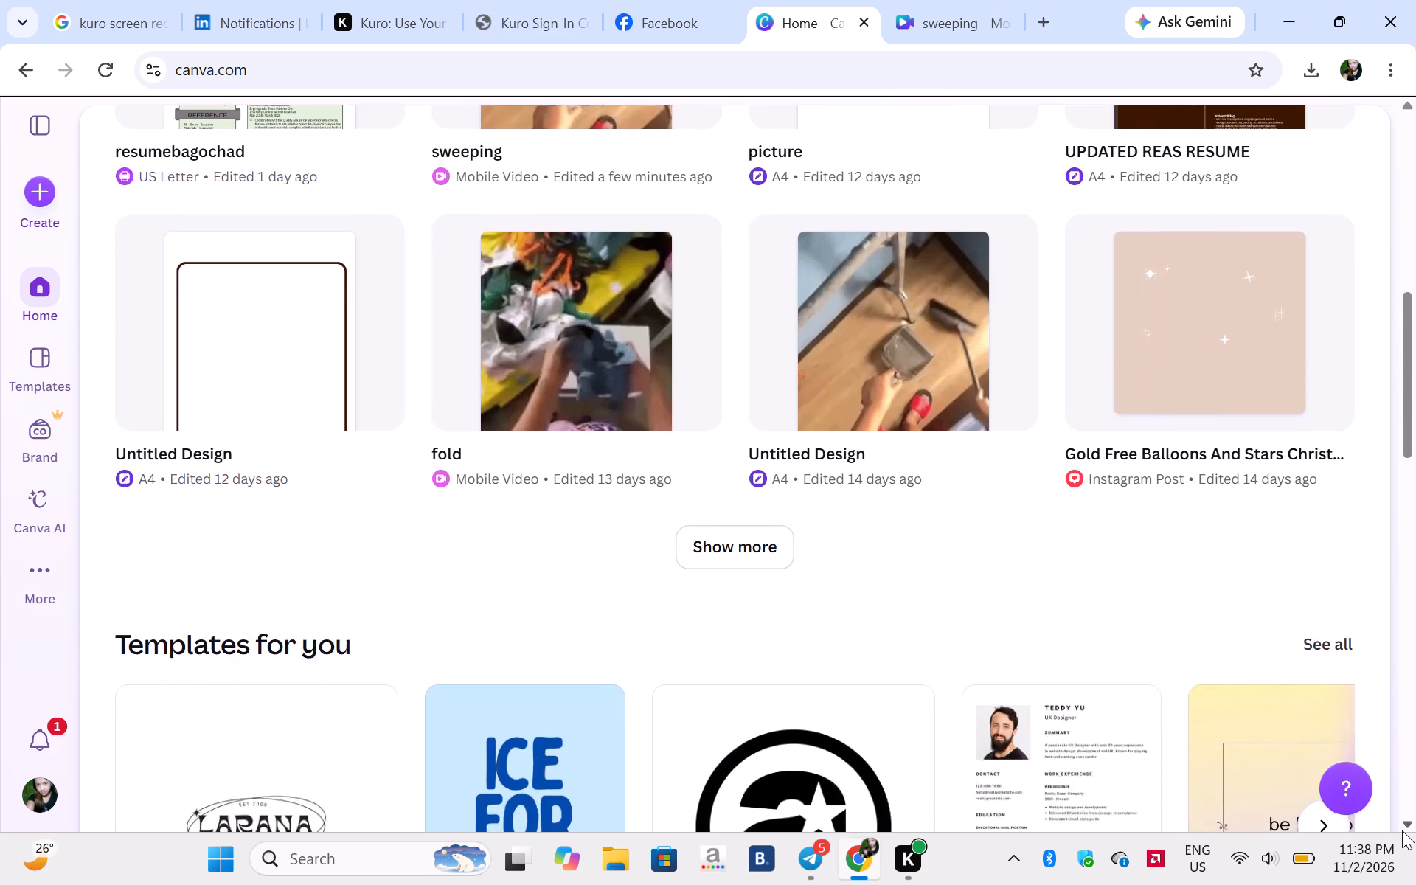
{"action": "triple_click", "coordinate": [1402, 830]}
{"action": "double_click", "coordinate": [1402, 830]}
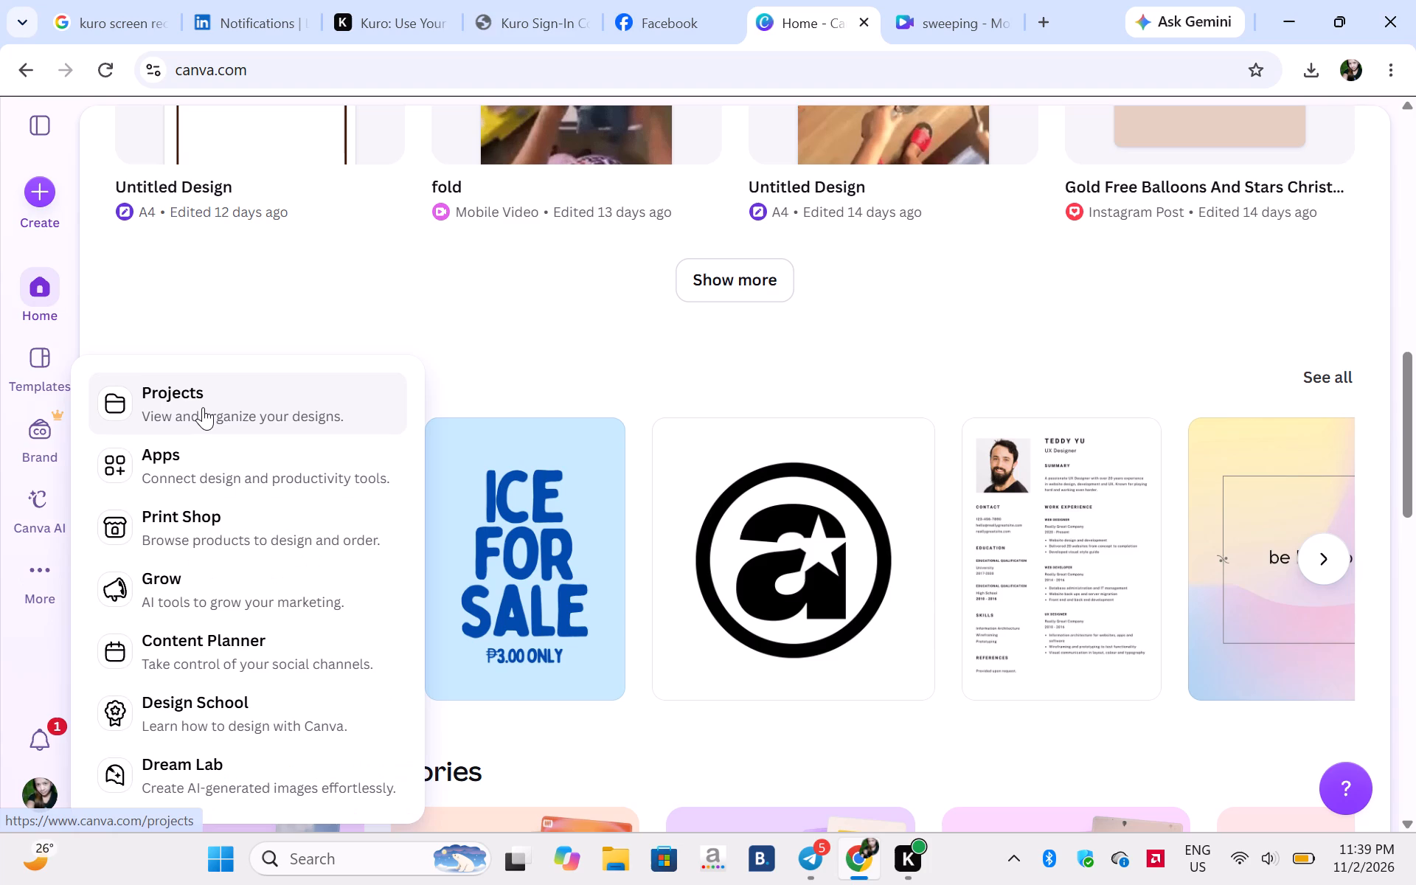
{"action": "left_click", "coordinate": [203, 407]}
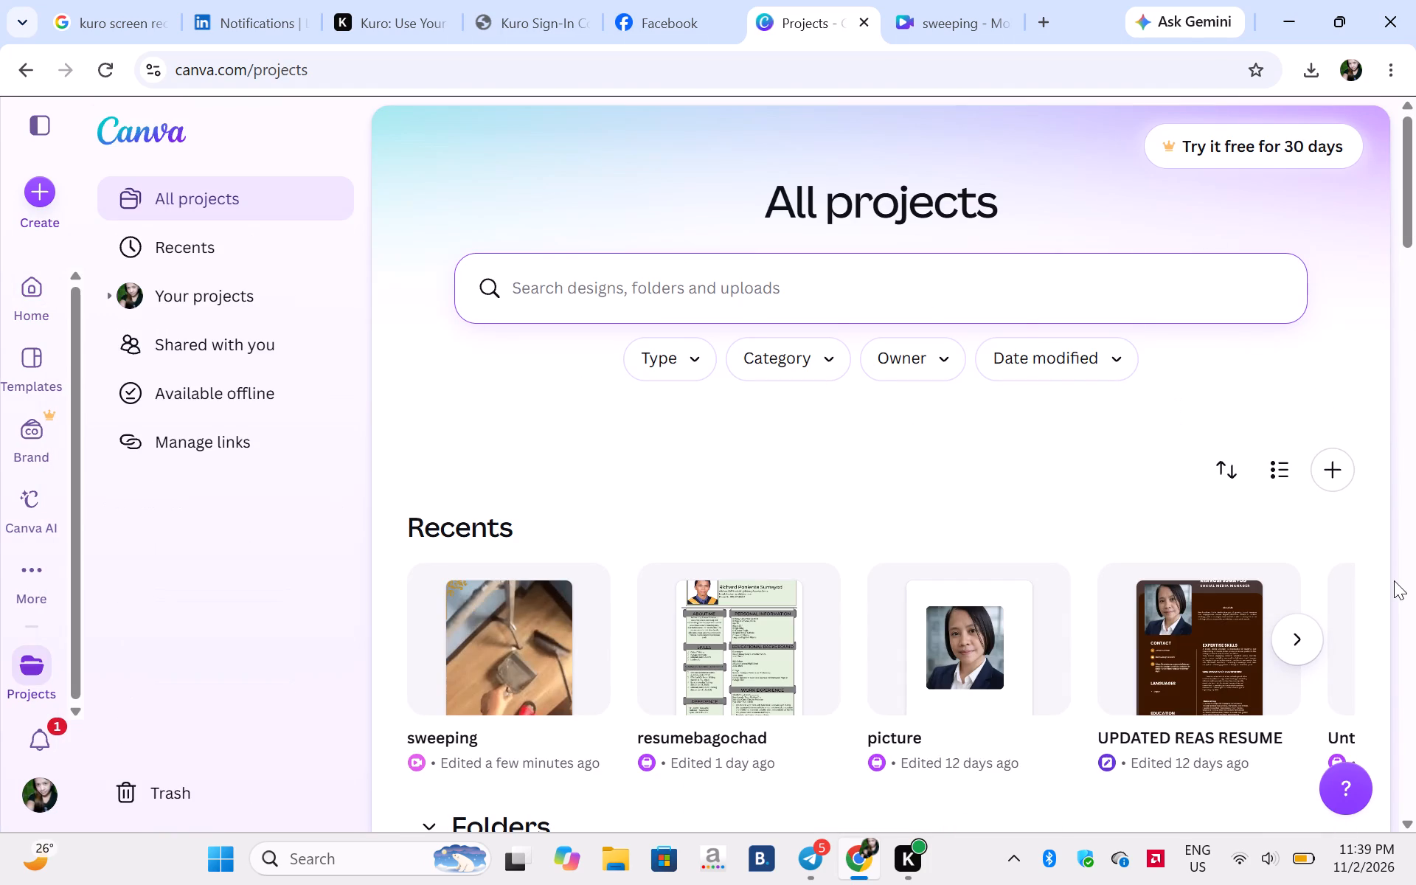
Find the "FINAL ACTIVITY" presentation on Bachelor of Science in Business Administration among the designs and open it.
{"action": "triple_click", "coordinate": [1413, 830]}
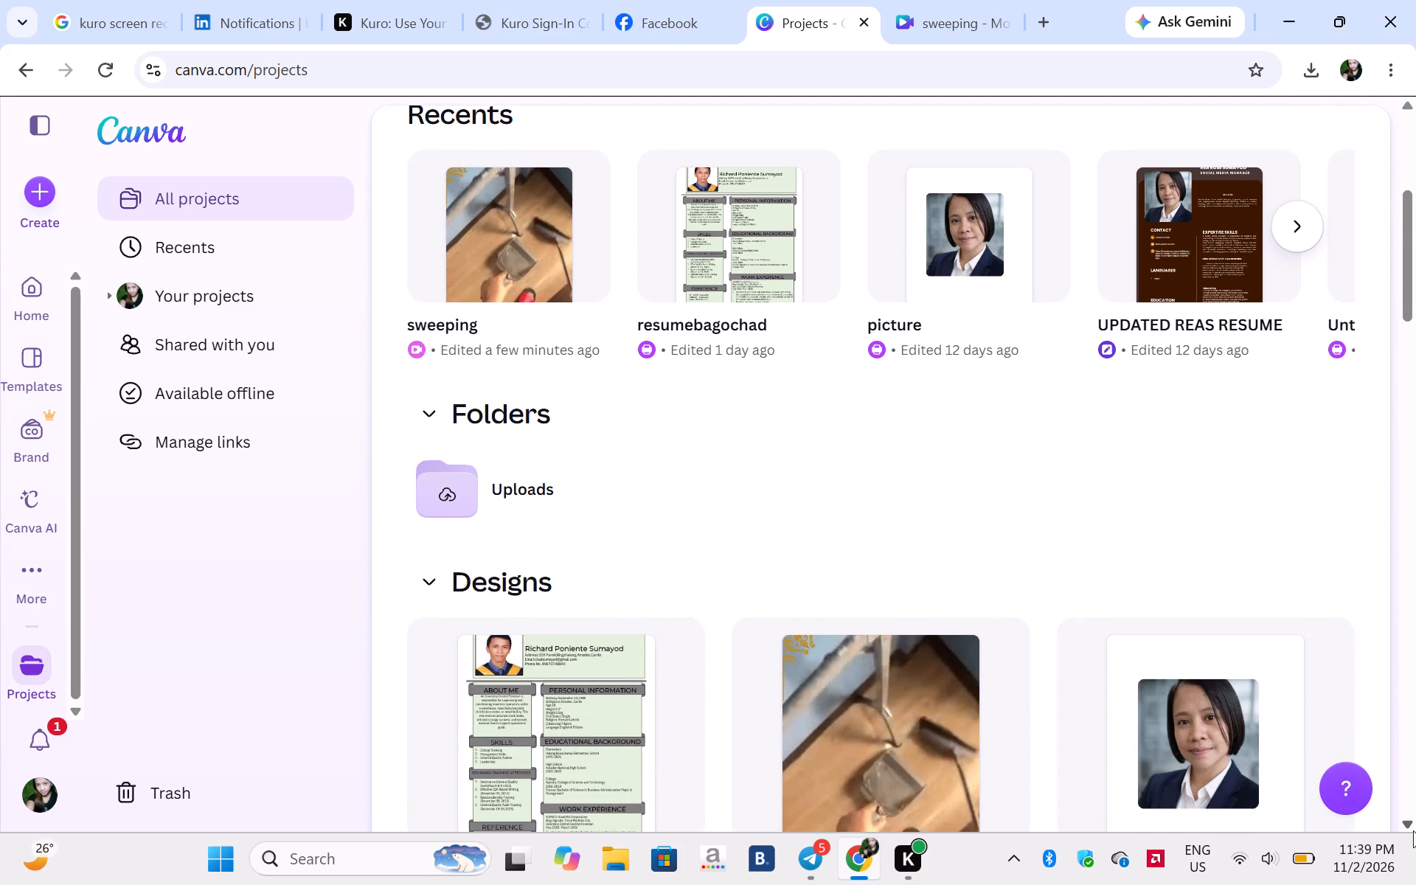
{"action": "left_click", "coordinate": [1413, 830]}
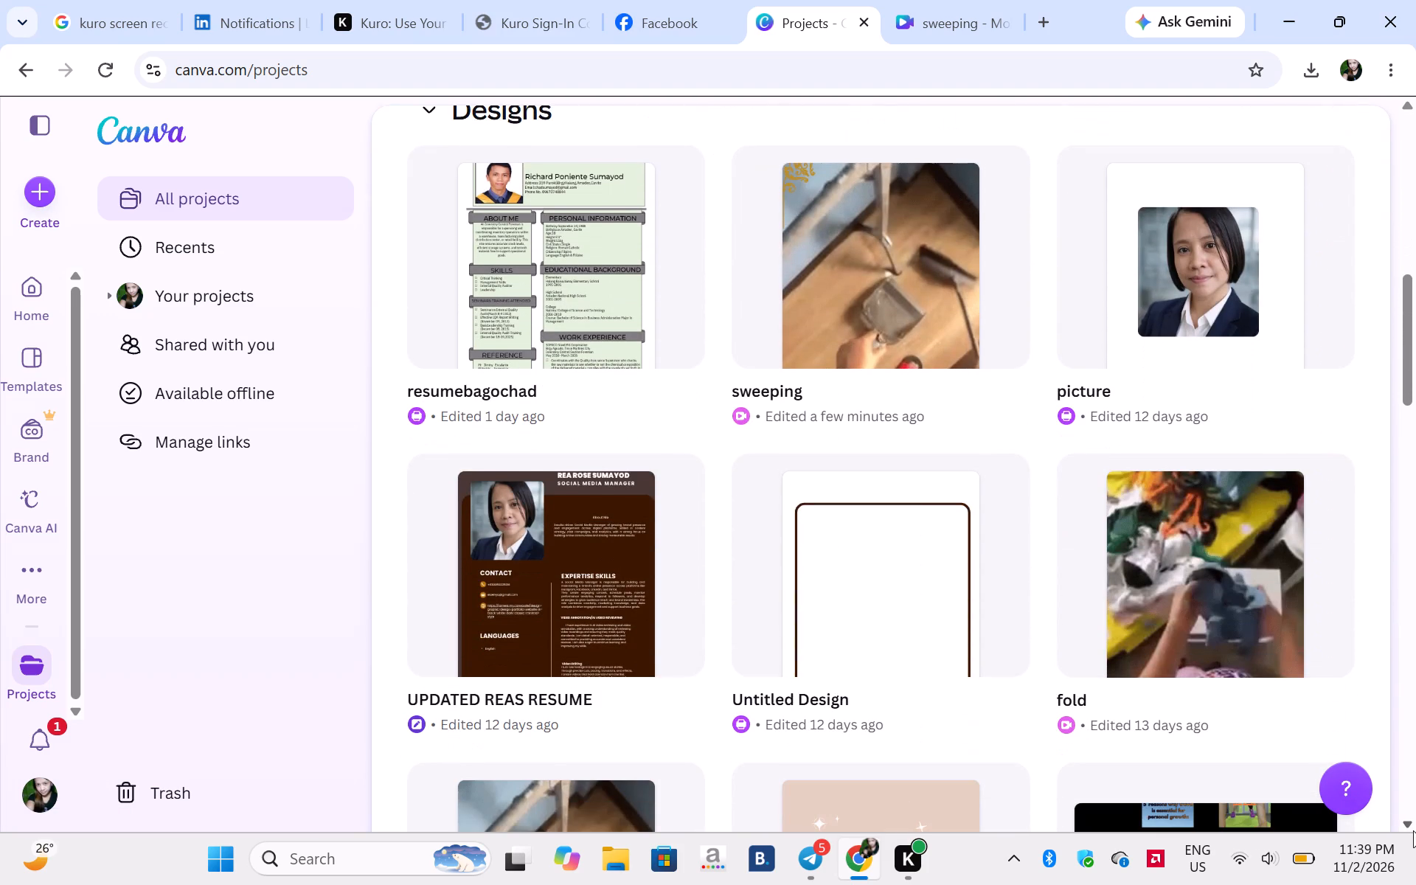
{"action": "left_click", "coordinate": [1413, 830]}
{"action": "double_click", "coordinate": [1413, 830]}
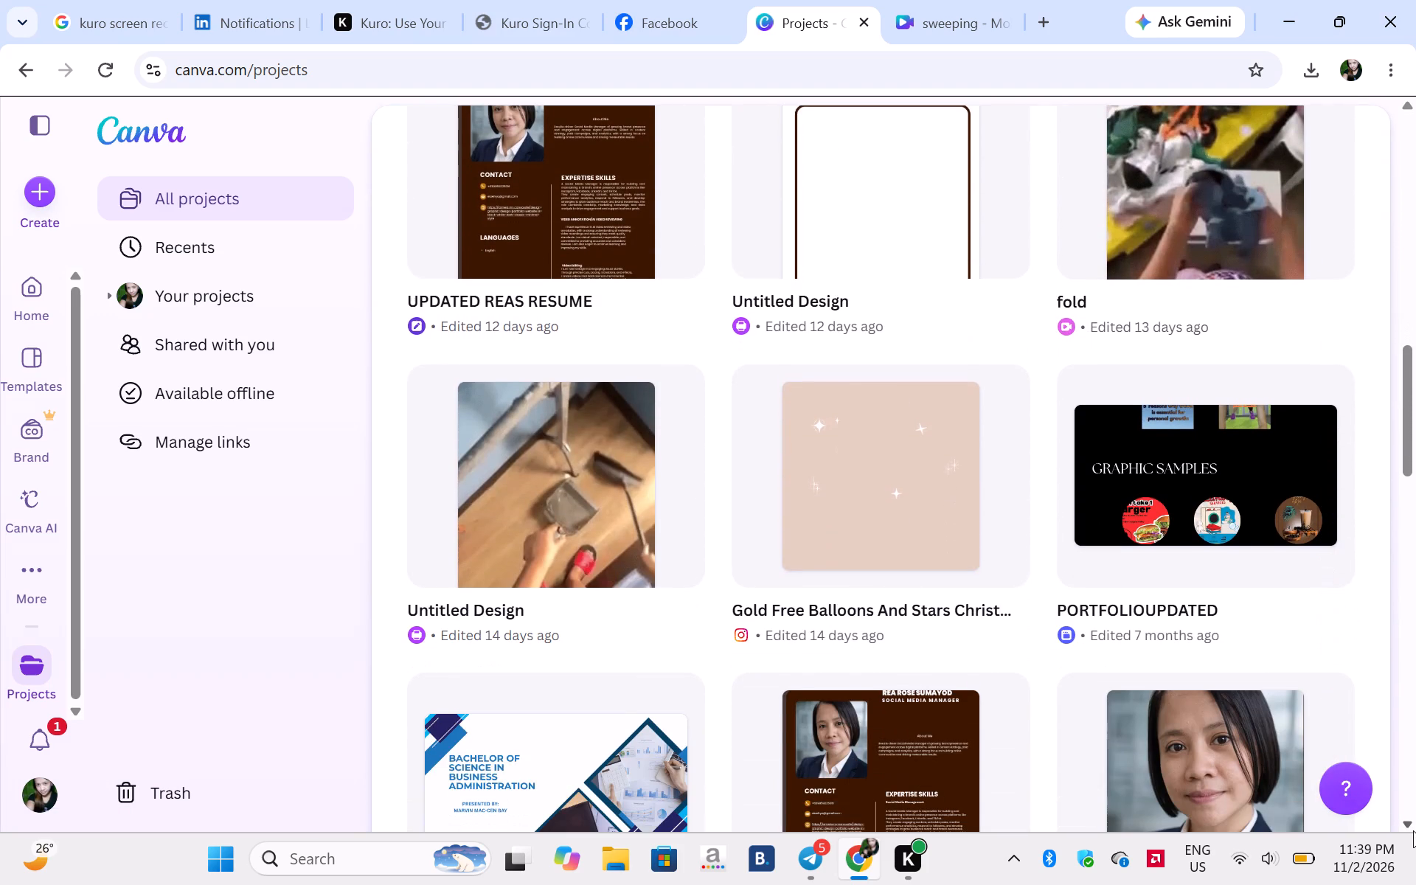
{"action": "double_click", "coordinate": [1413, 830]}
{"action": "triple_click", "coordinate": [1413, 830]}
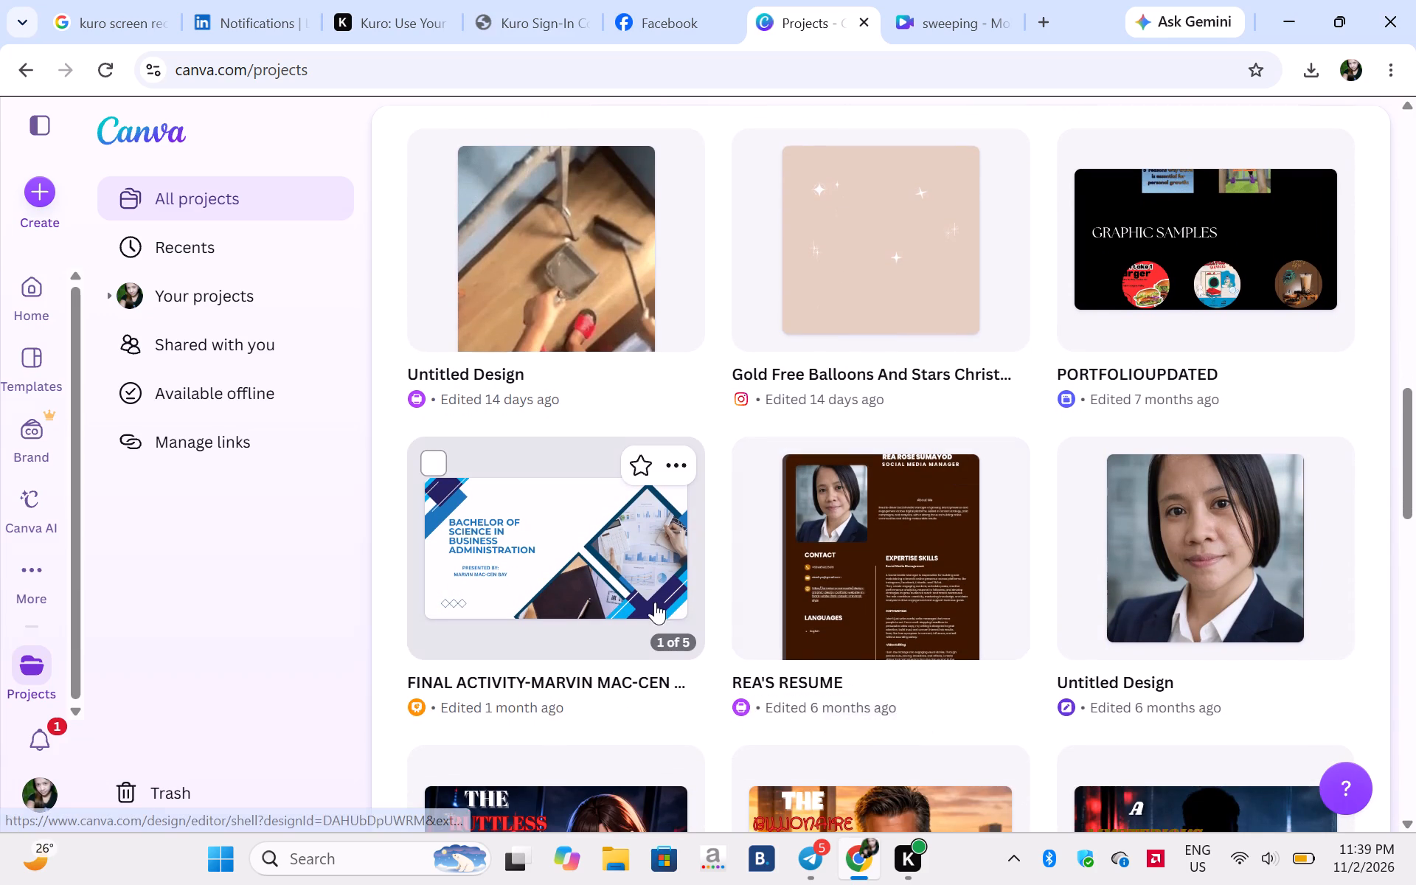
{"action": "left_click", "coordinate": [573, 572]}
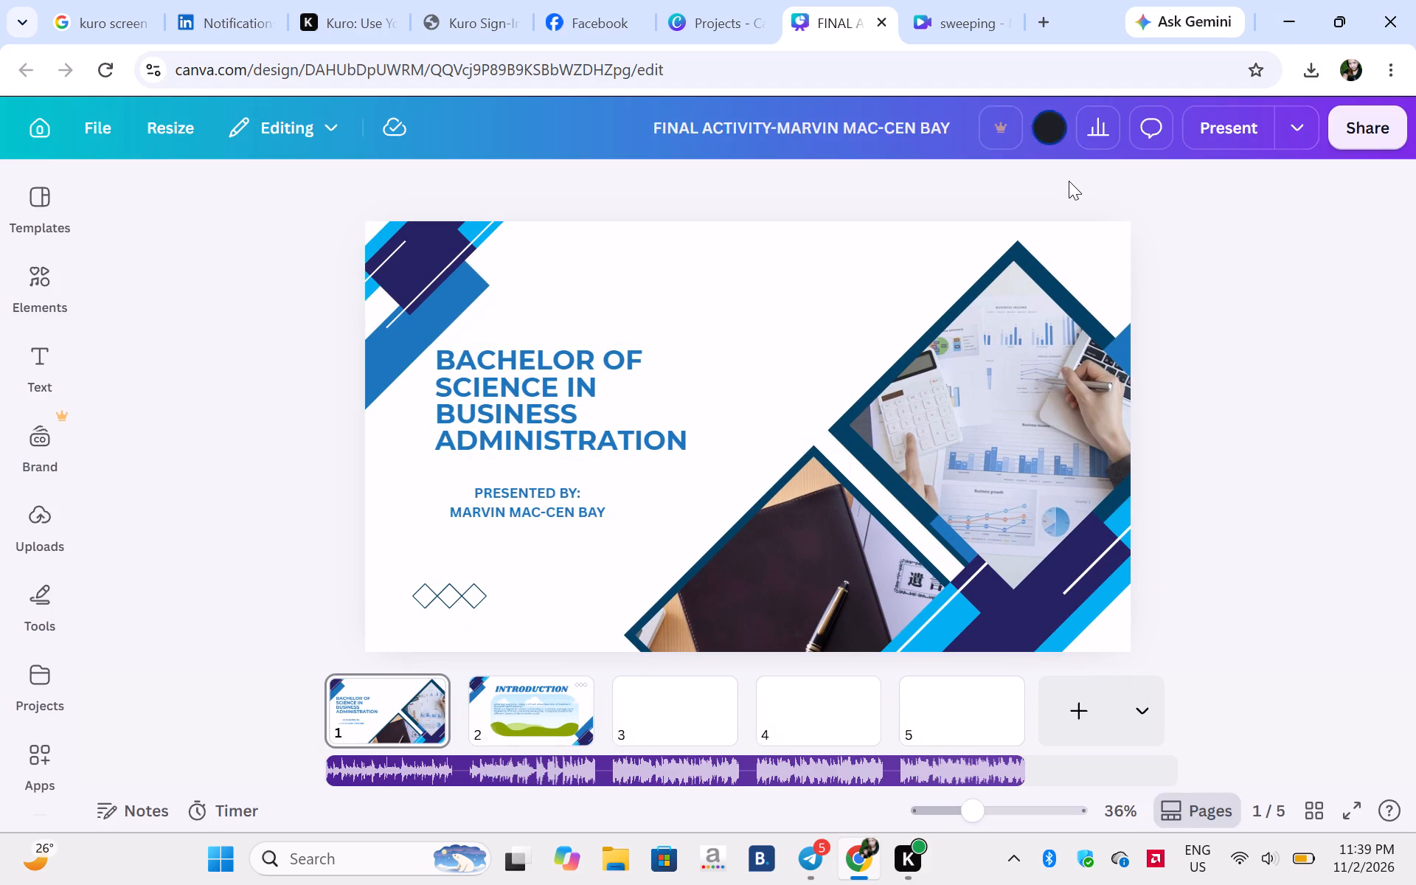
Present the Business Administration slides full screen from the title through the conclusion, and return to page 1 in the editor.
{"action": "left_click", "coordinate": [1234, 128]}
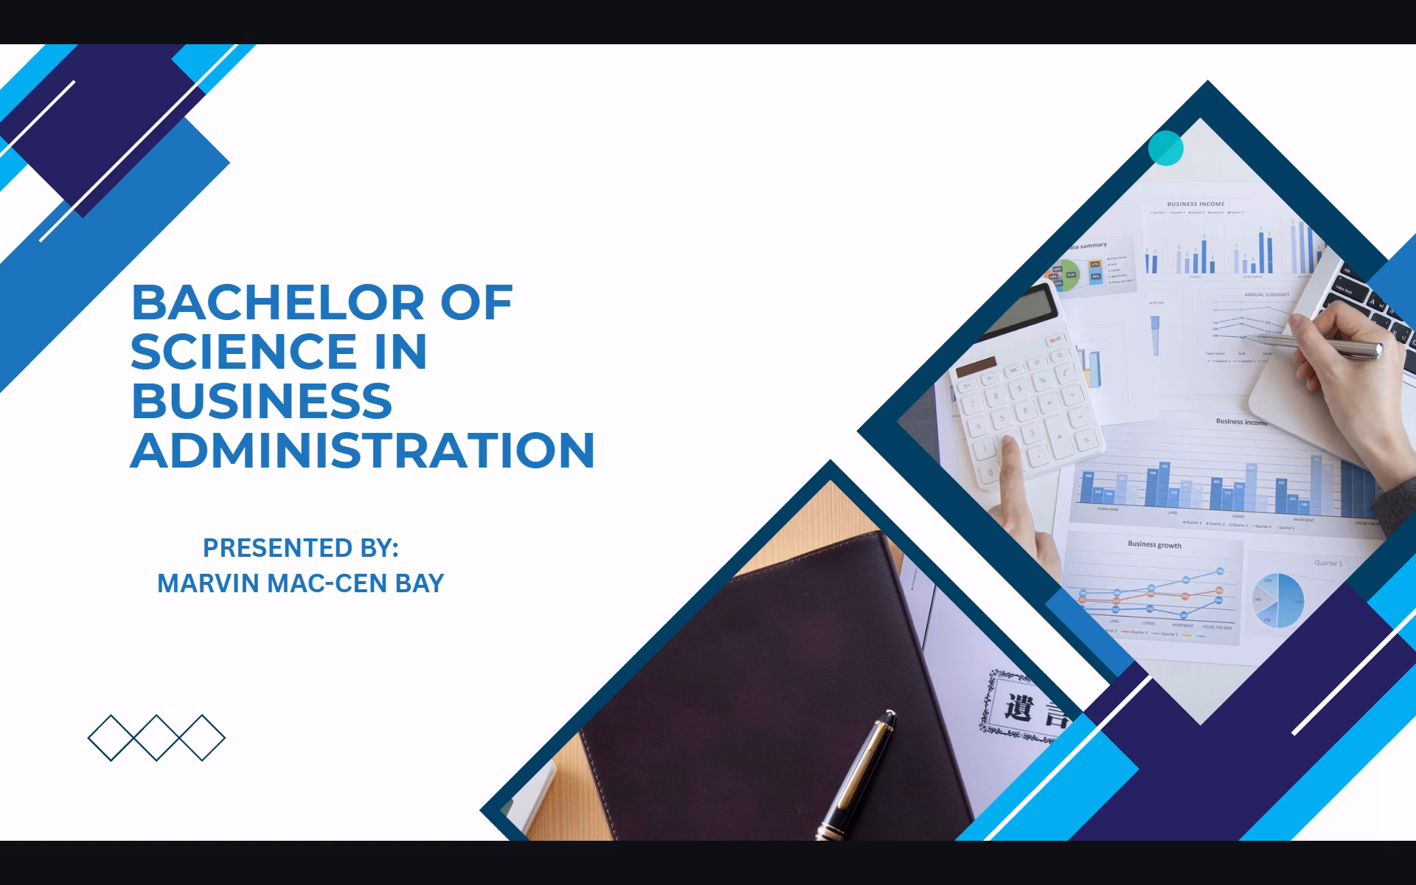
{"action": "key", "text": "Right"}
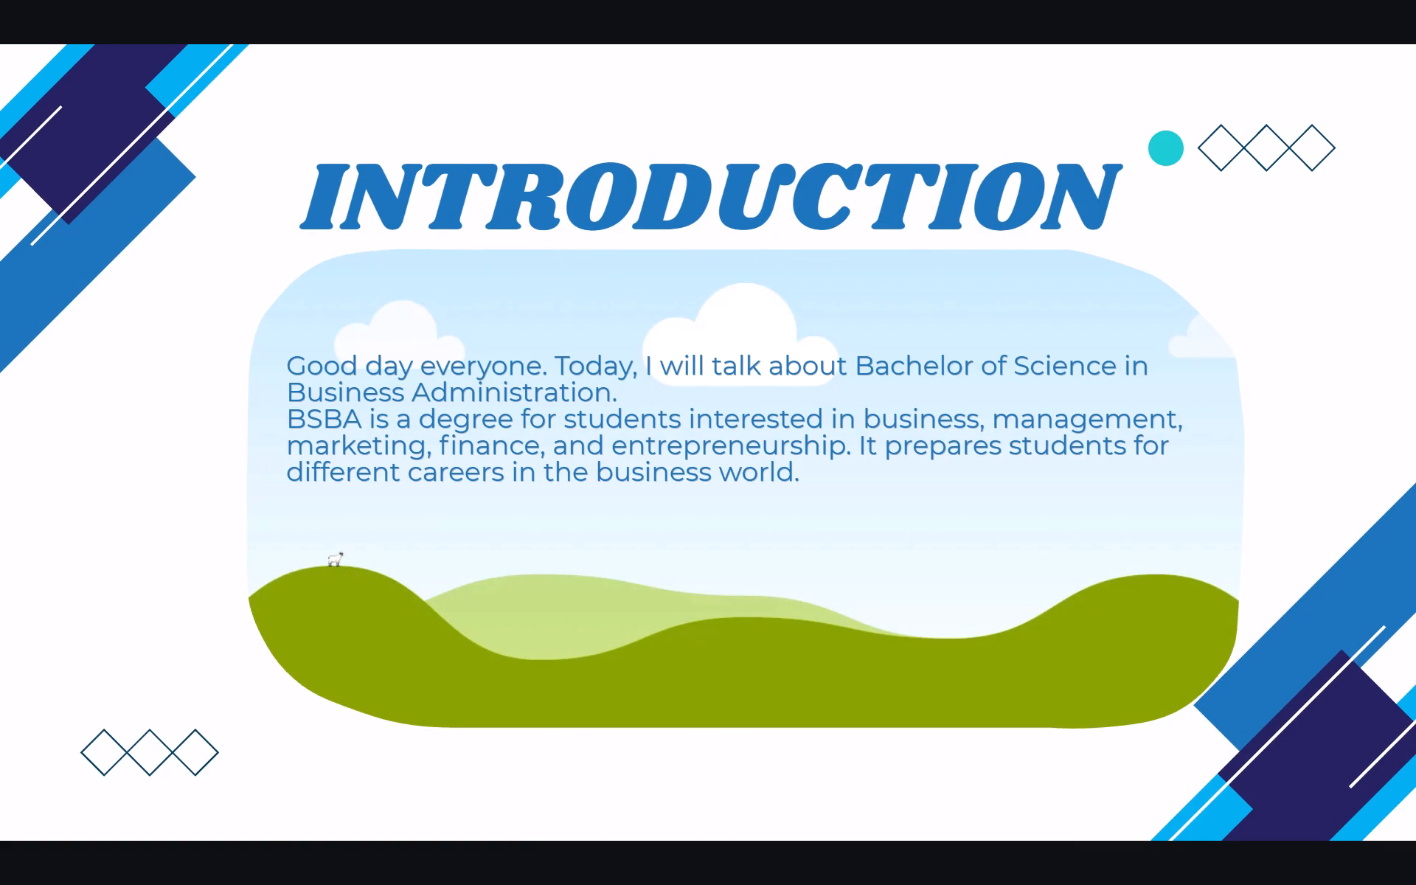
{"action": "key", "text": "Right"}
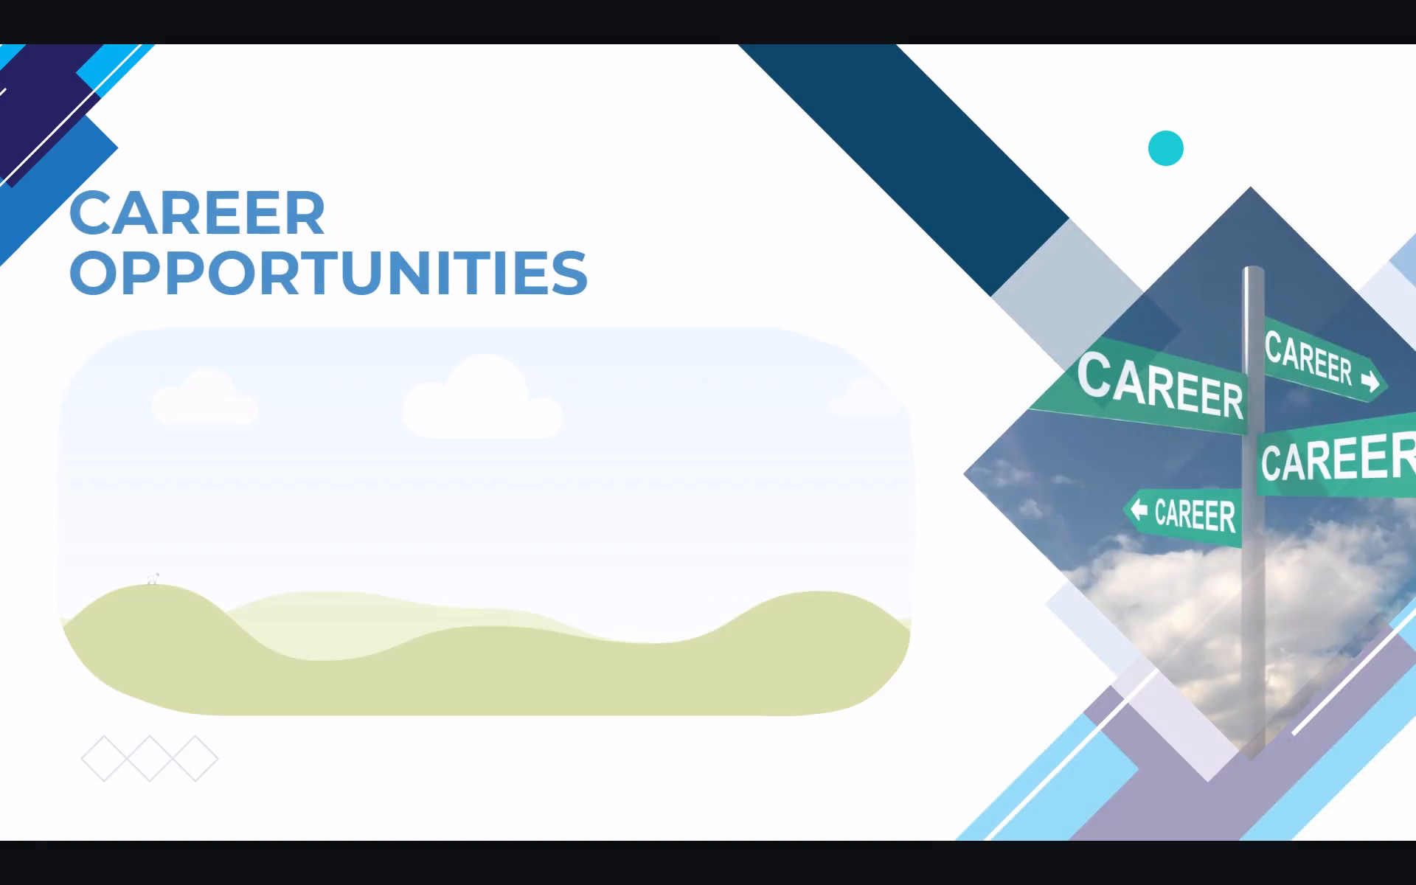
{"action": "key", "text": "Right"}
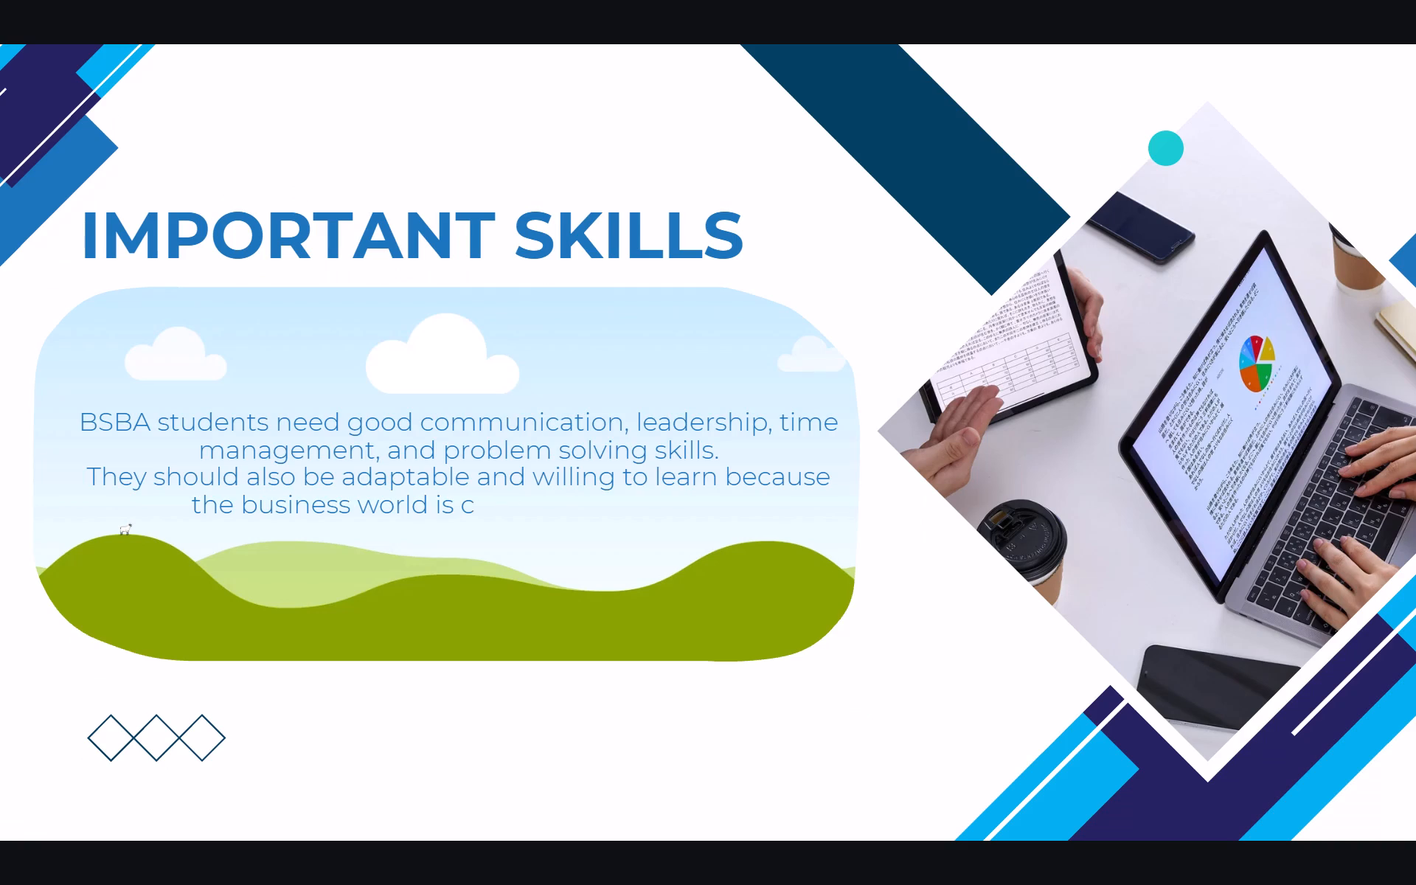
{"action": "key", "text": "Right"}
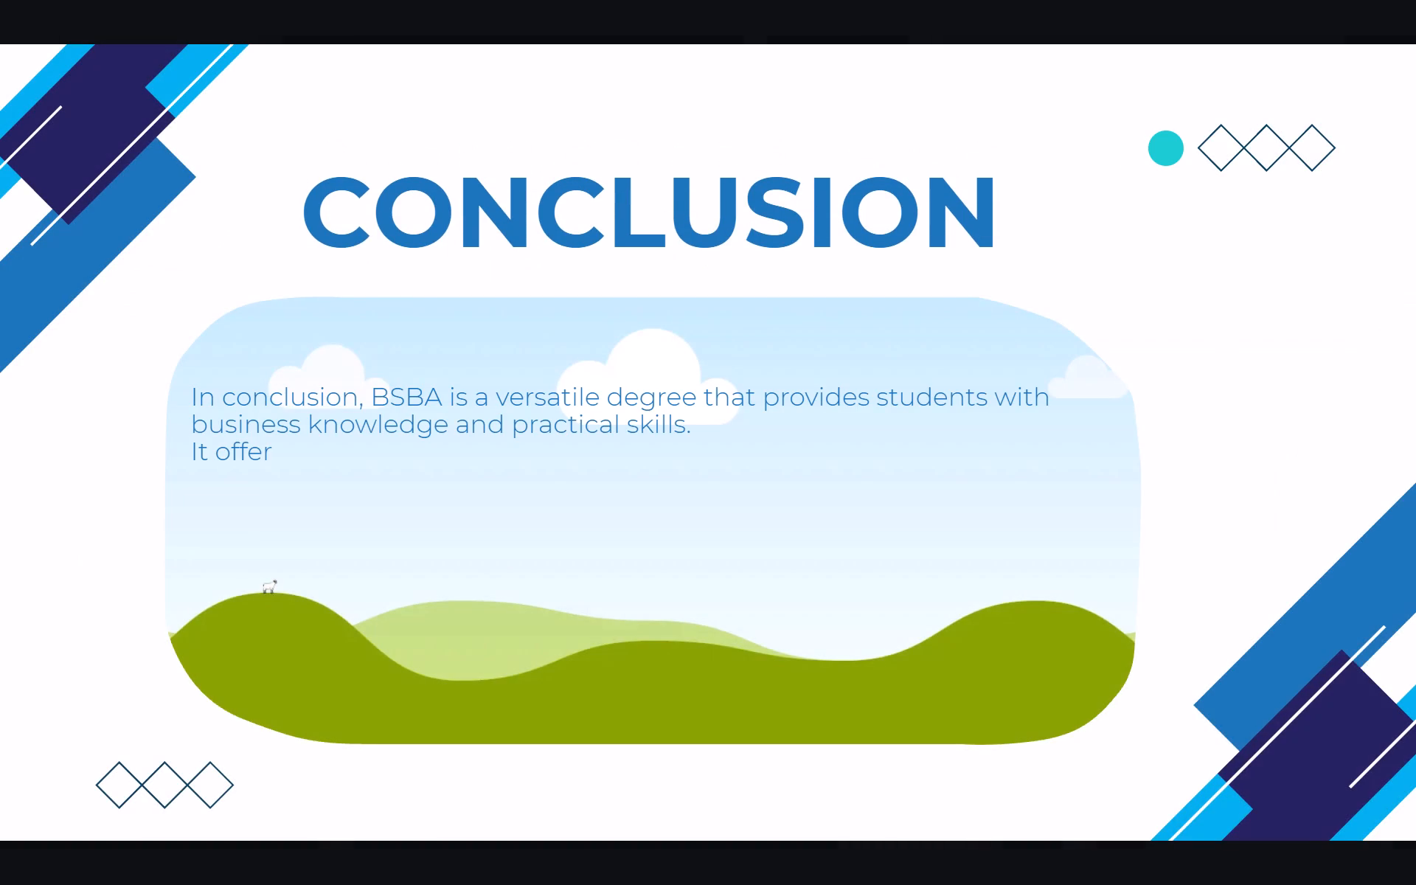
{"action": "key", "text": "Right"}
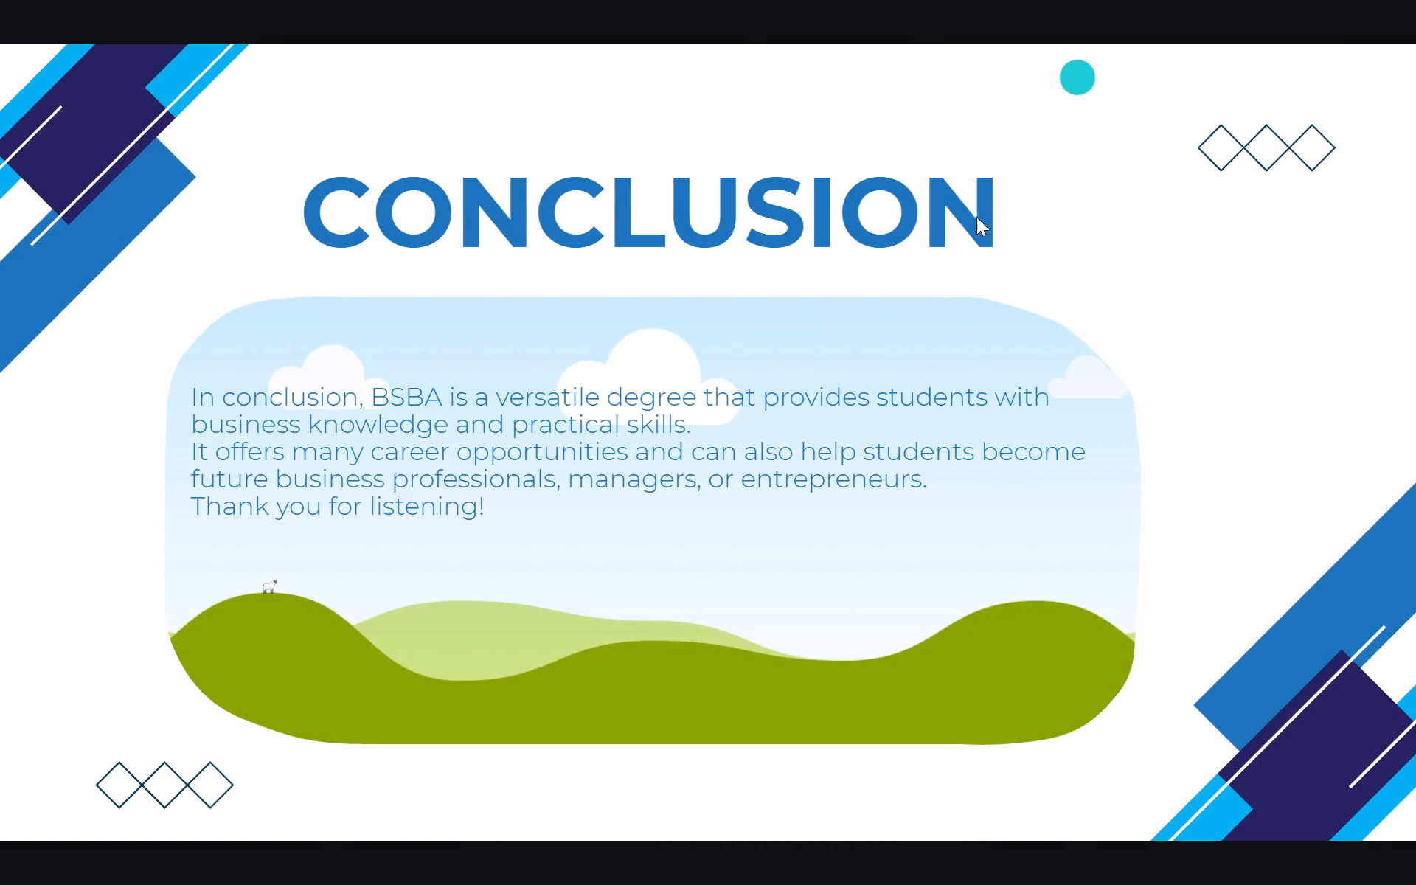
{"action": "left_click", "coordinate": [1190, 237]}
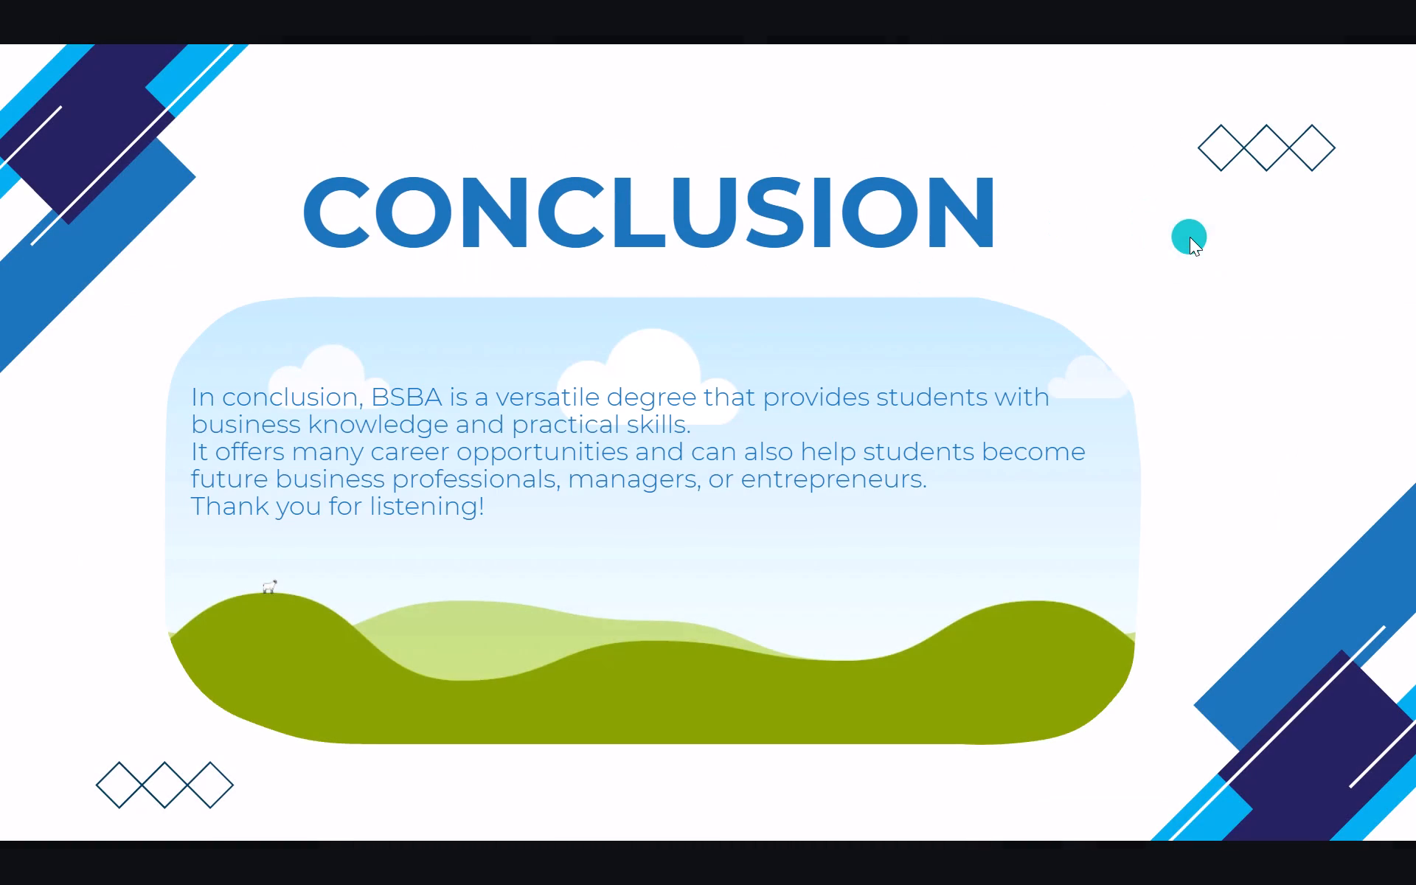
{"action": "key", "text": "Escape"}
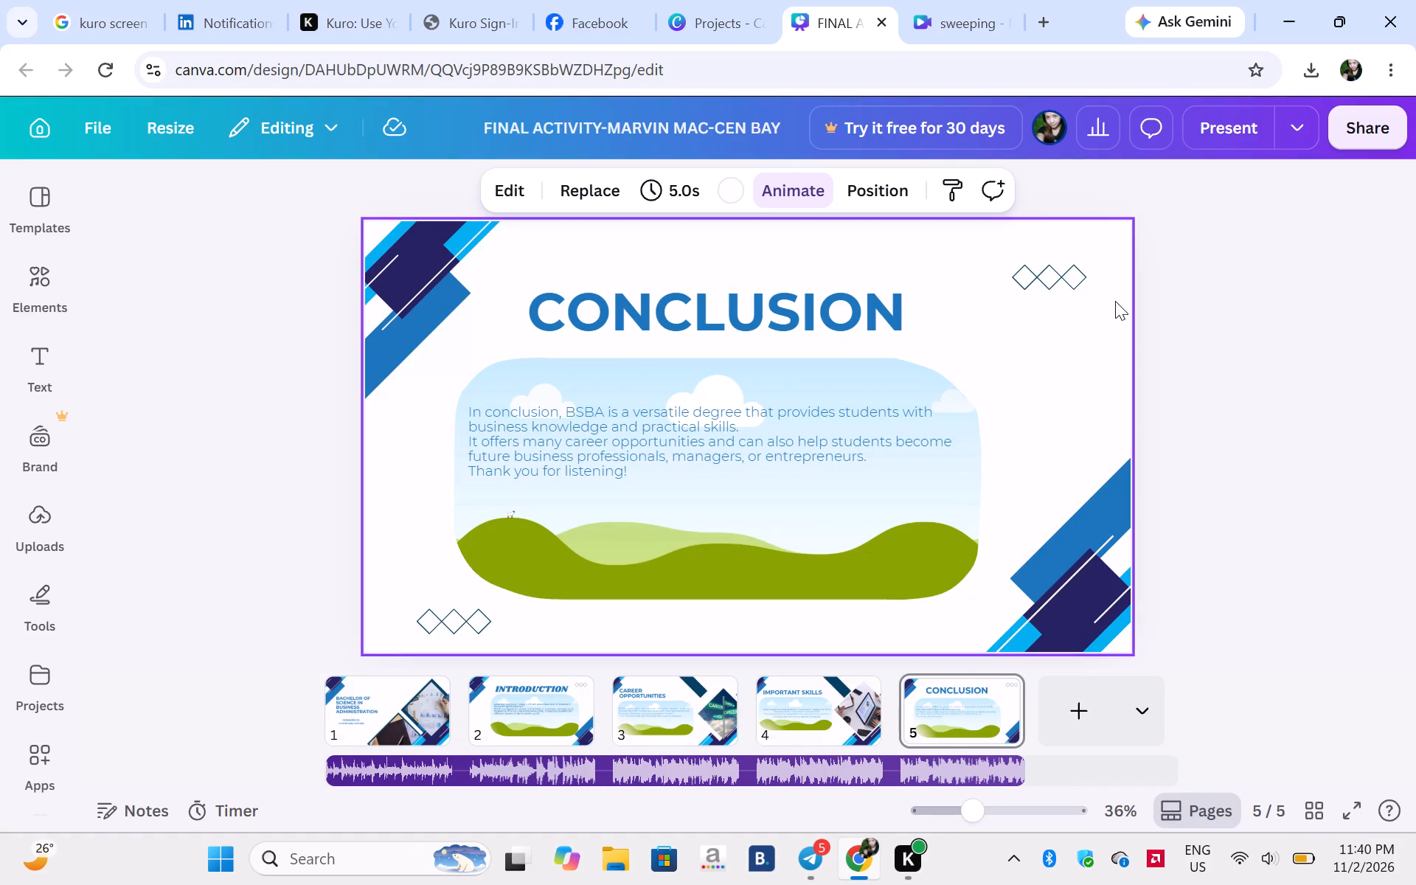
{"action": "left_click", "coordinate": [353, 736]}
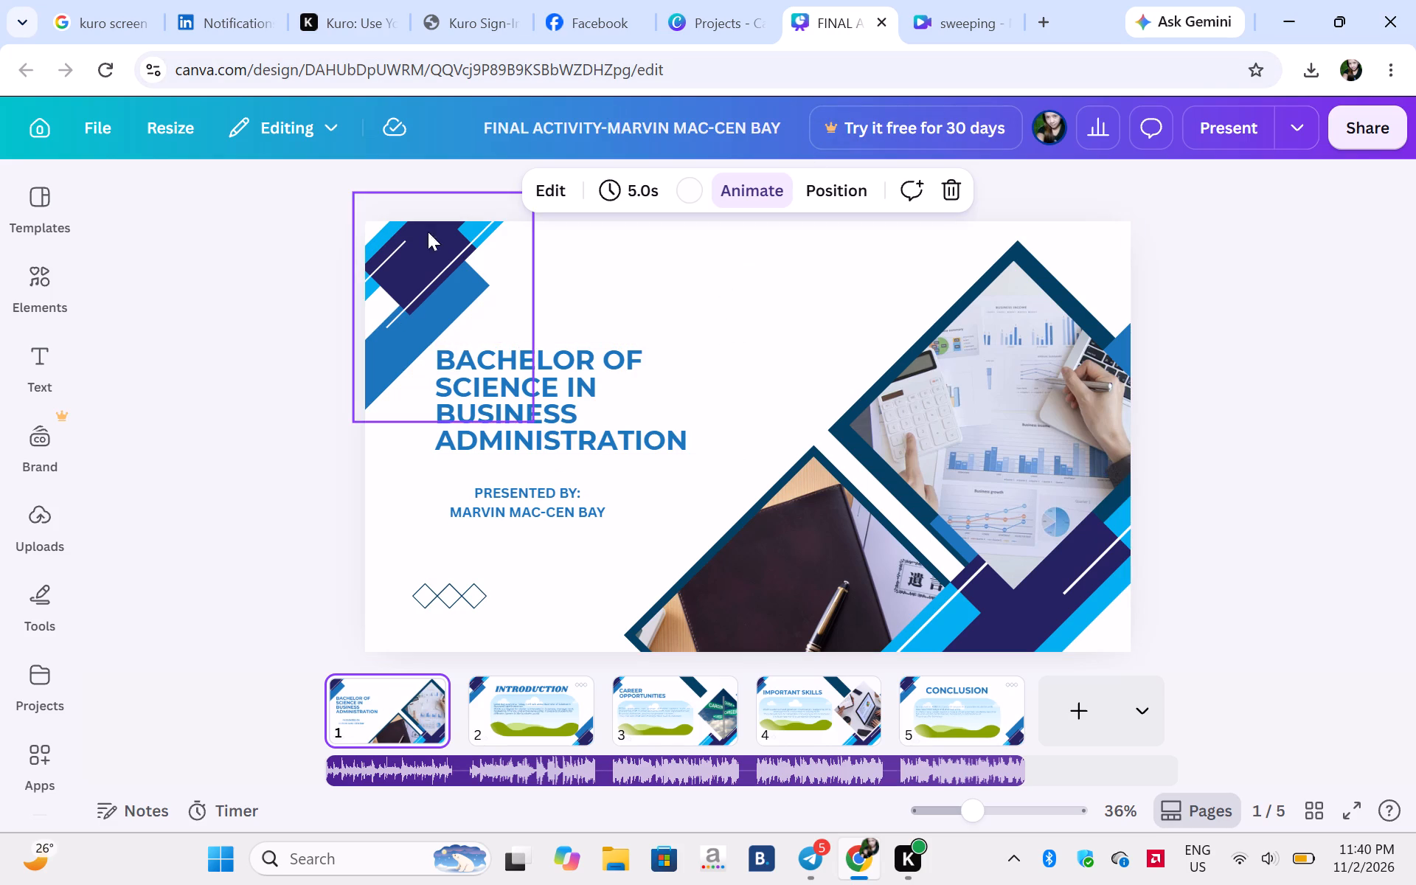
Return to the projects overview, browse the older designs, and open the hot-air balloon design about reasons to travel.
{"action": "left_click", "coordinate": [729, 0]}
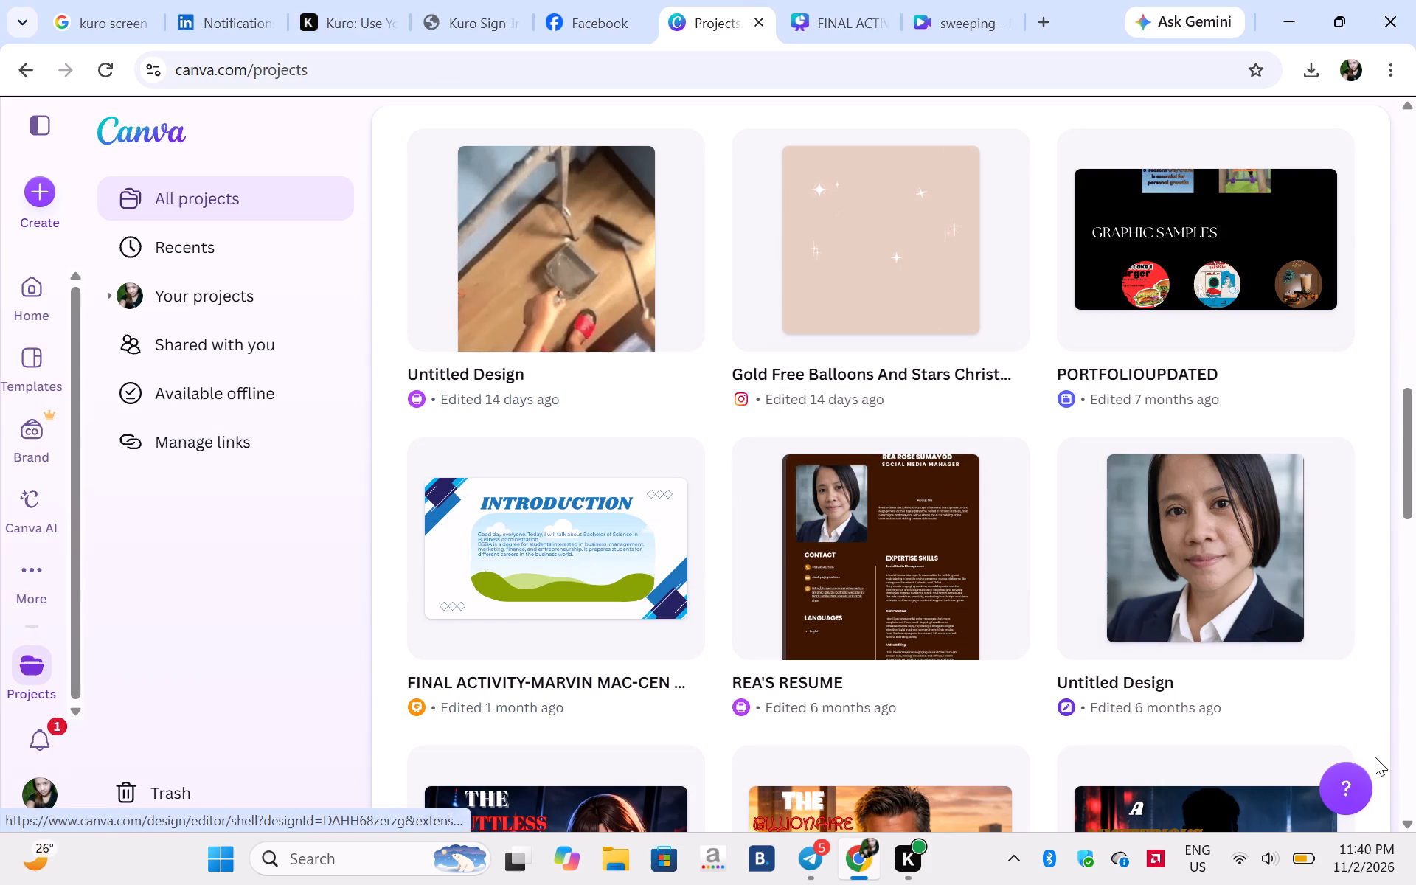
{"action": "left_click", "coordinate": [1410, 803]}
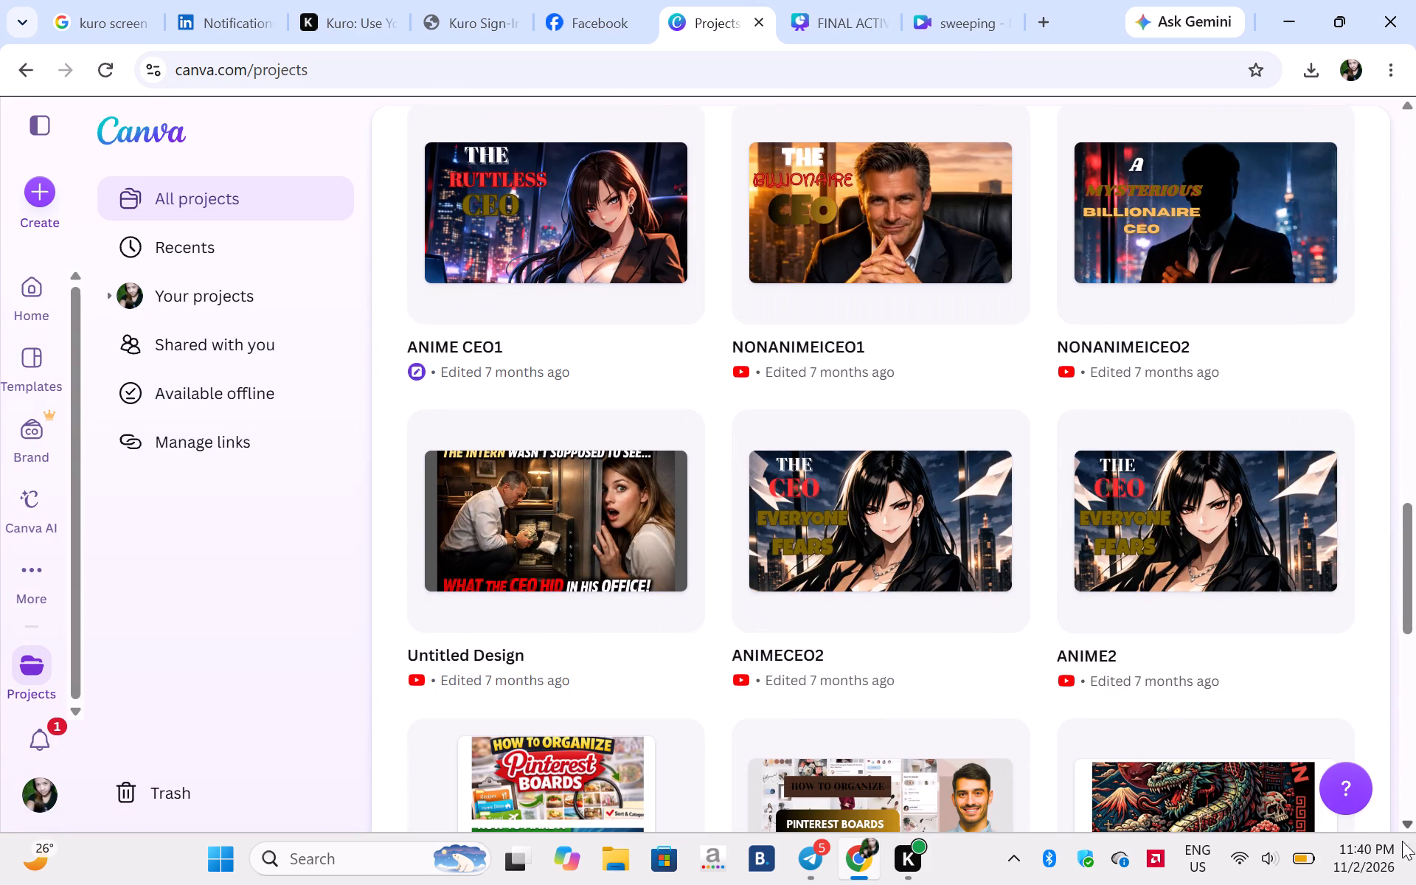
{"action": "triple_click", "coordinate": [1406, 819]}
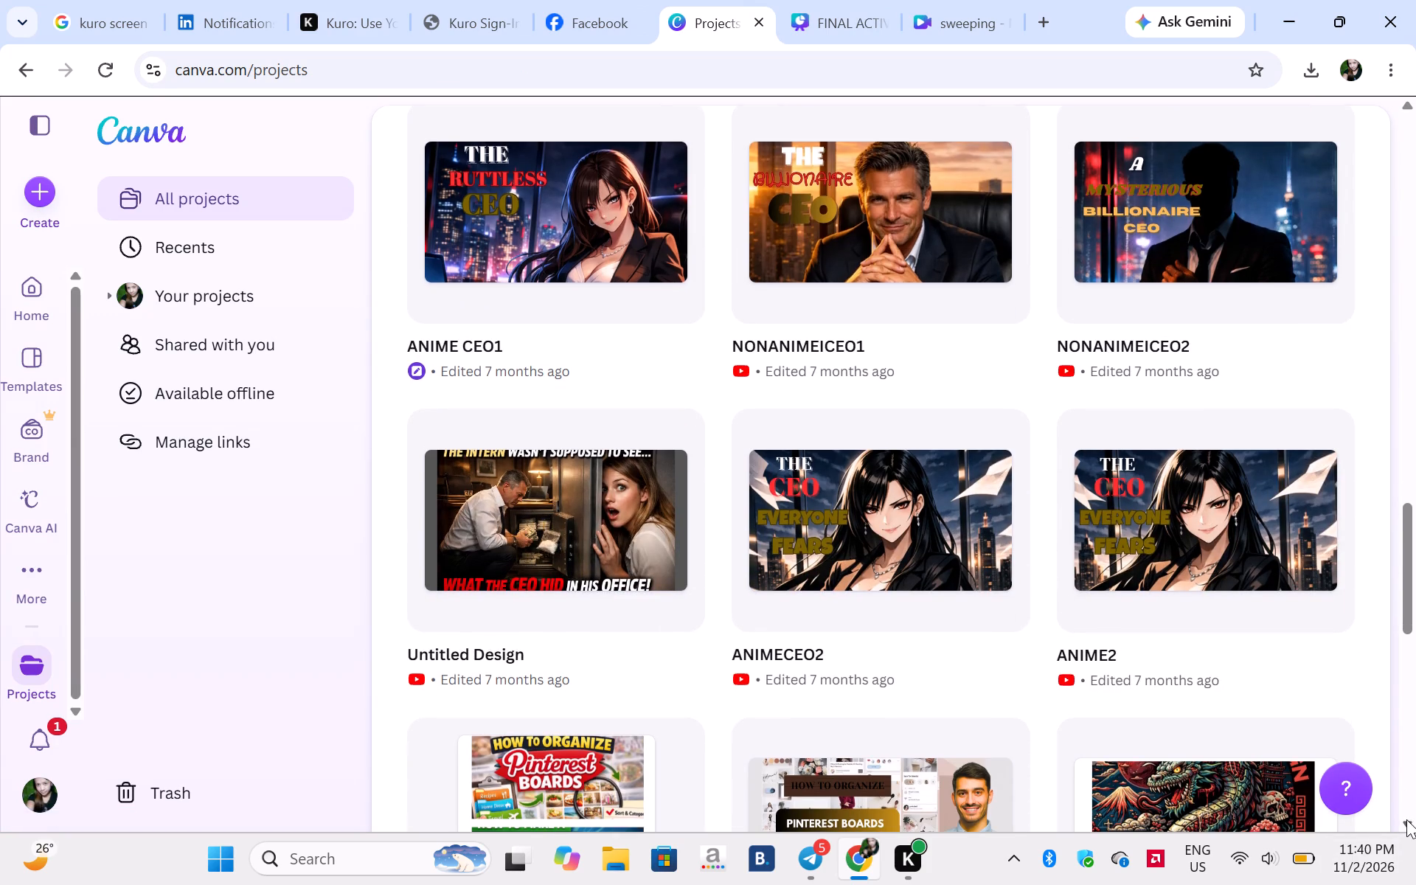
{"action": "triple_click", "coordinate": [1406, 819]}
{"action": "triple_click", "coordinate": [1406, 819]}
{"action": "triple_click", "coordinate": [1406, 819]}
{"action": "triple_click", "coordinate": [1406, 819]}
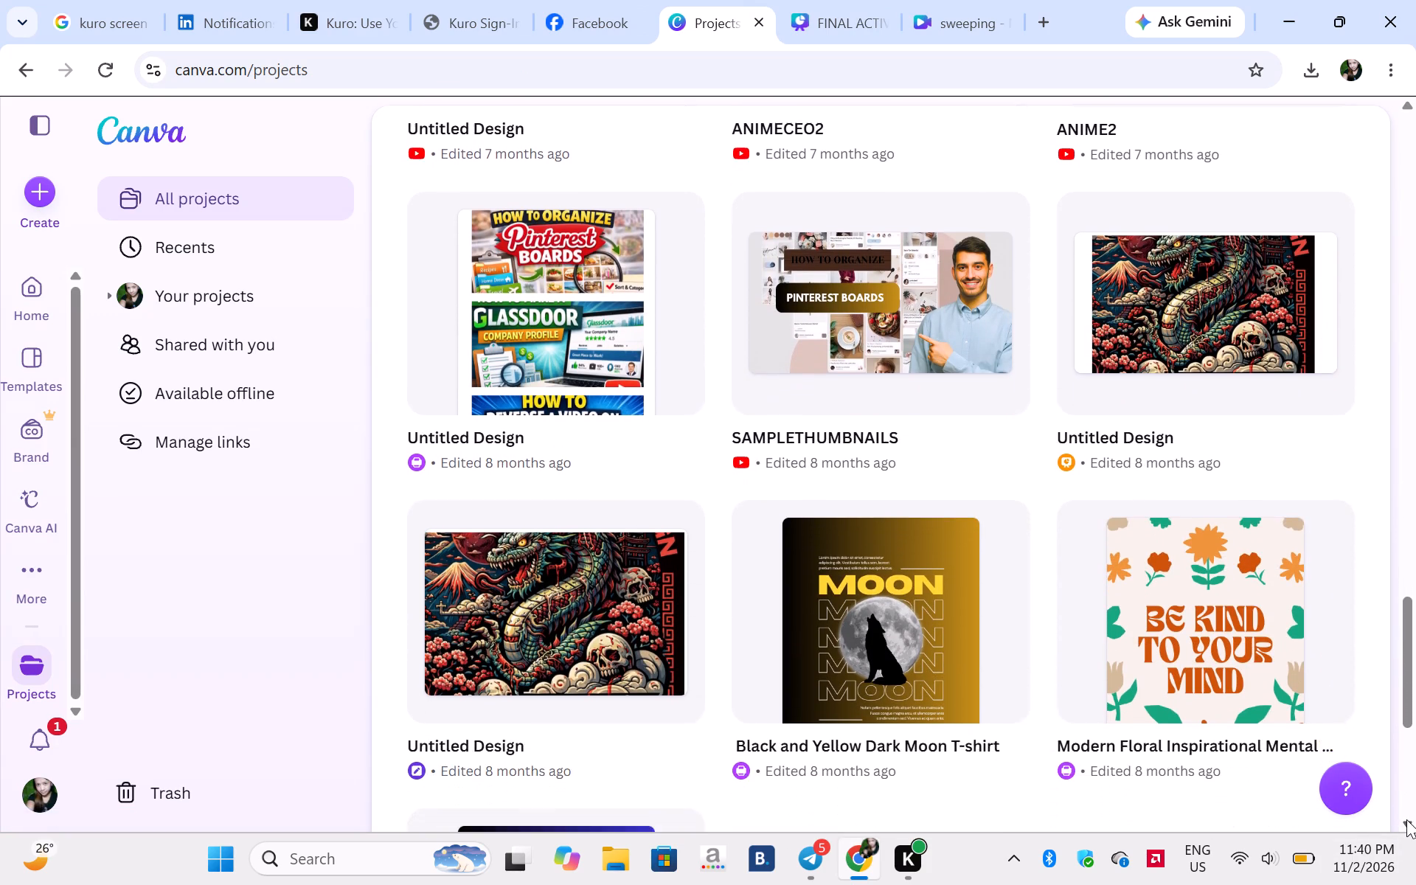
{"action": "triple_click", "coordinate": [1406, 819]}
{"action": "left_click", "coordinate": [1406, 819]}
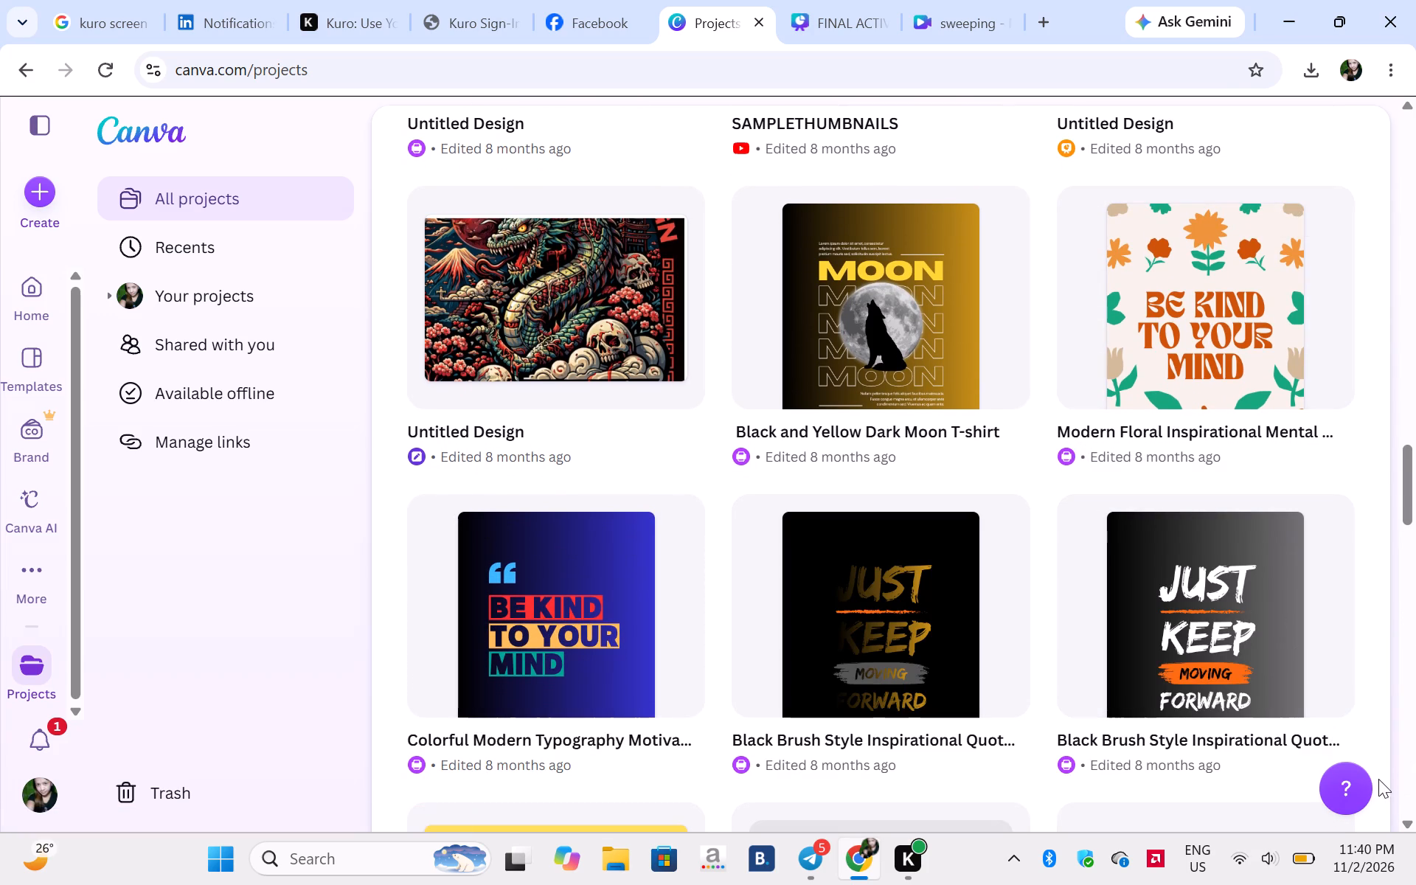
{"action": "double_click", "coordinate": [1410, 825]}
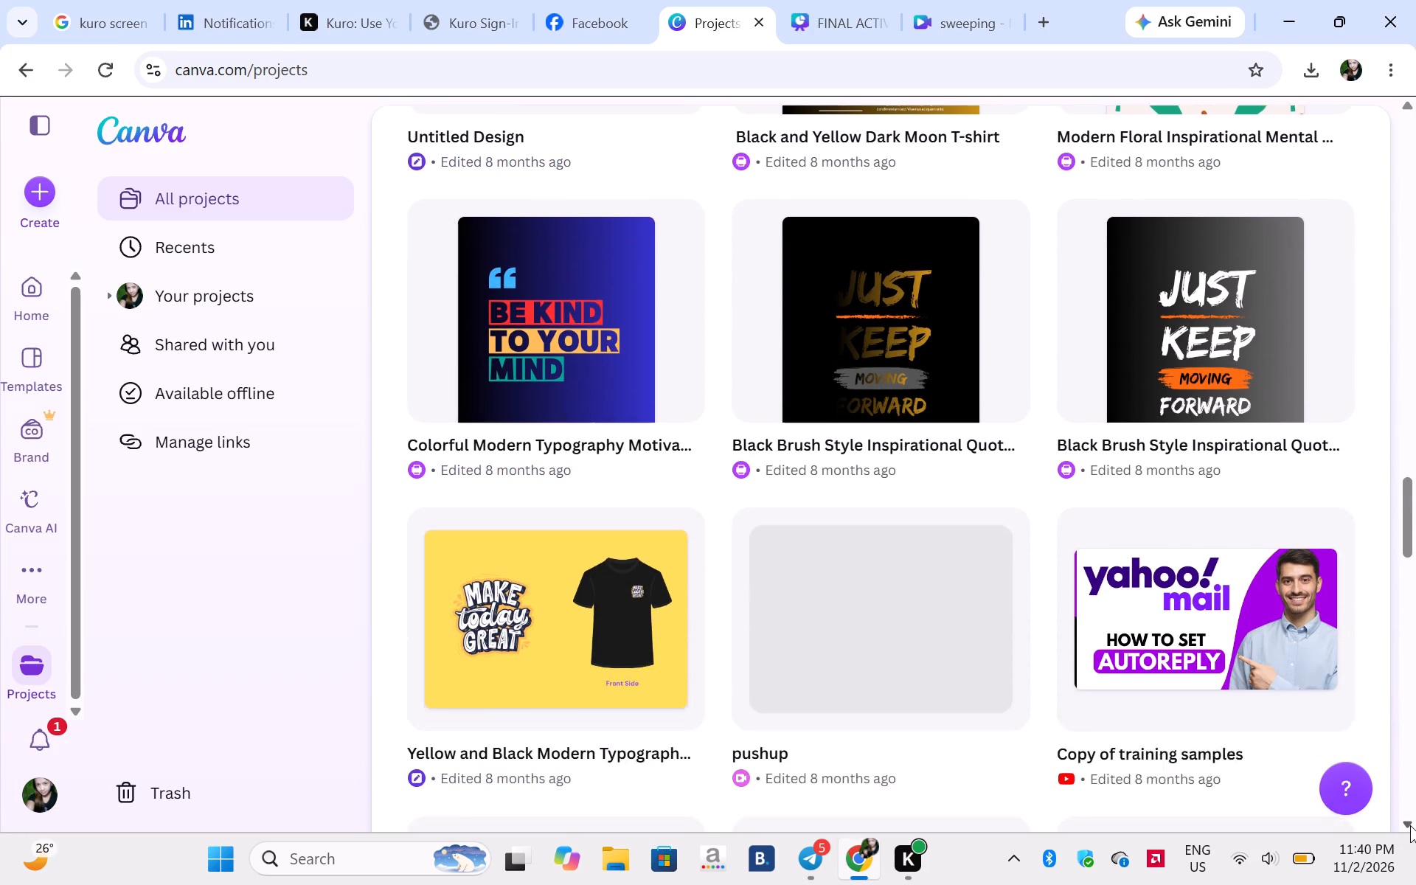
{"action": "triple_click", "coordinate": [1410, 825]}
{"action": "left_click", "coordinate": [1410, 825]}
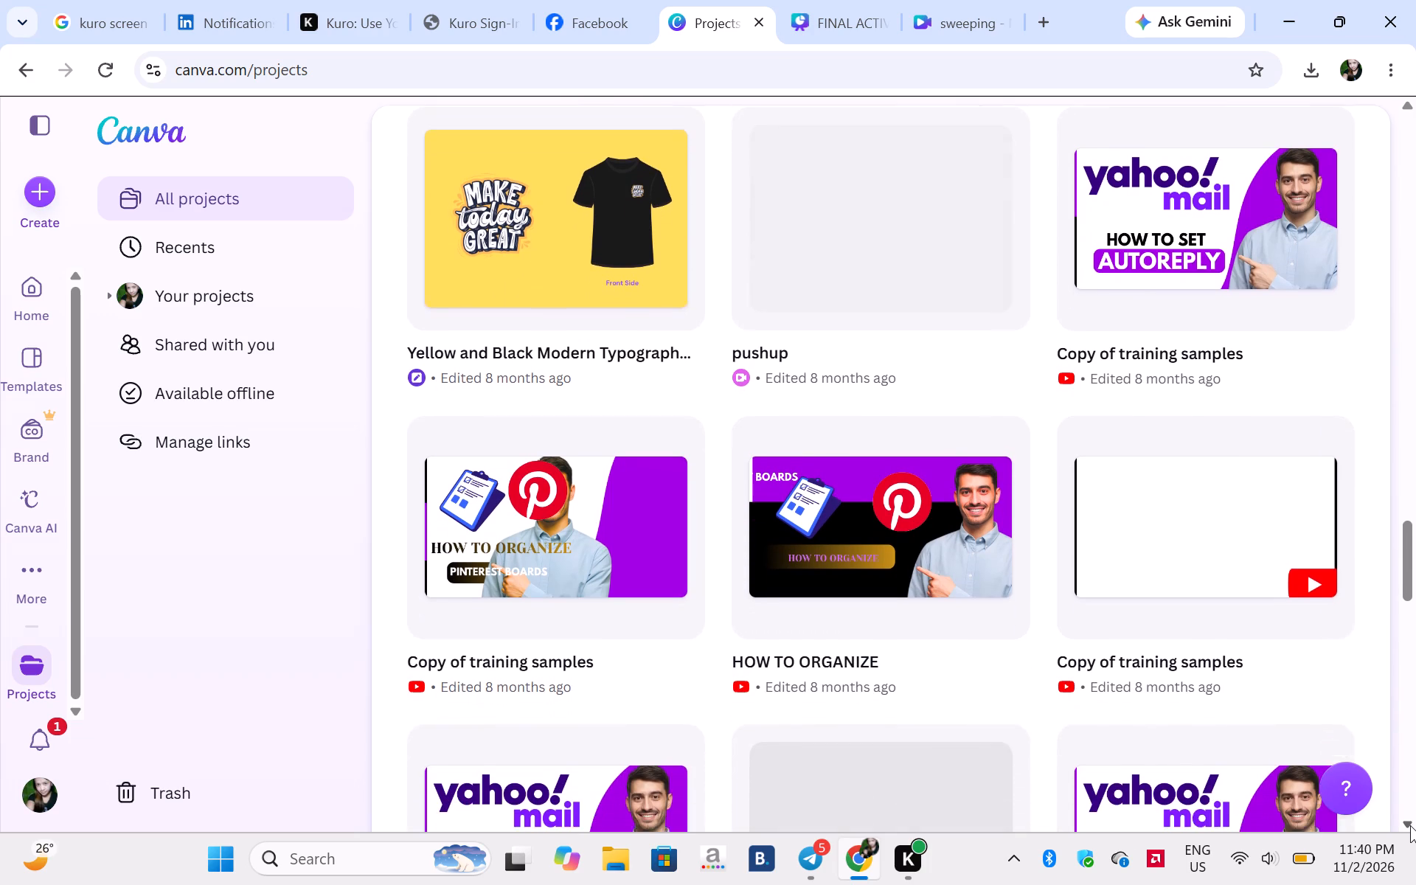
{"action": "double_click", "coordinate": [1410, 825]}
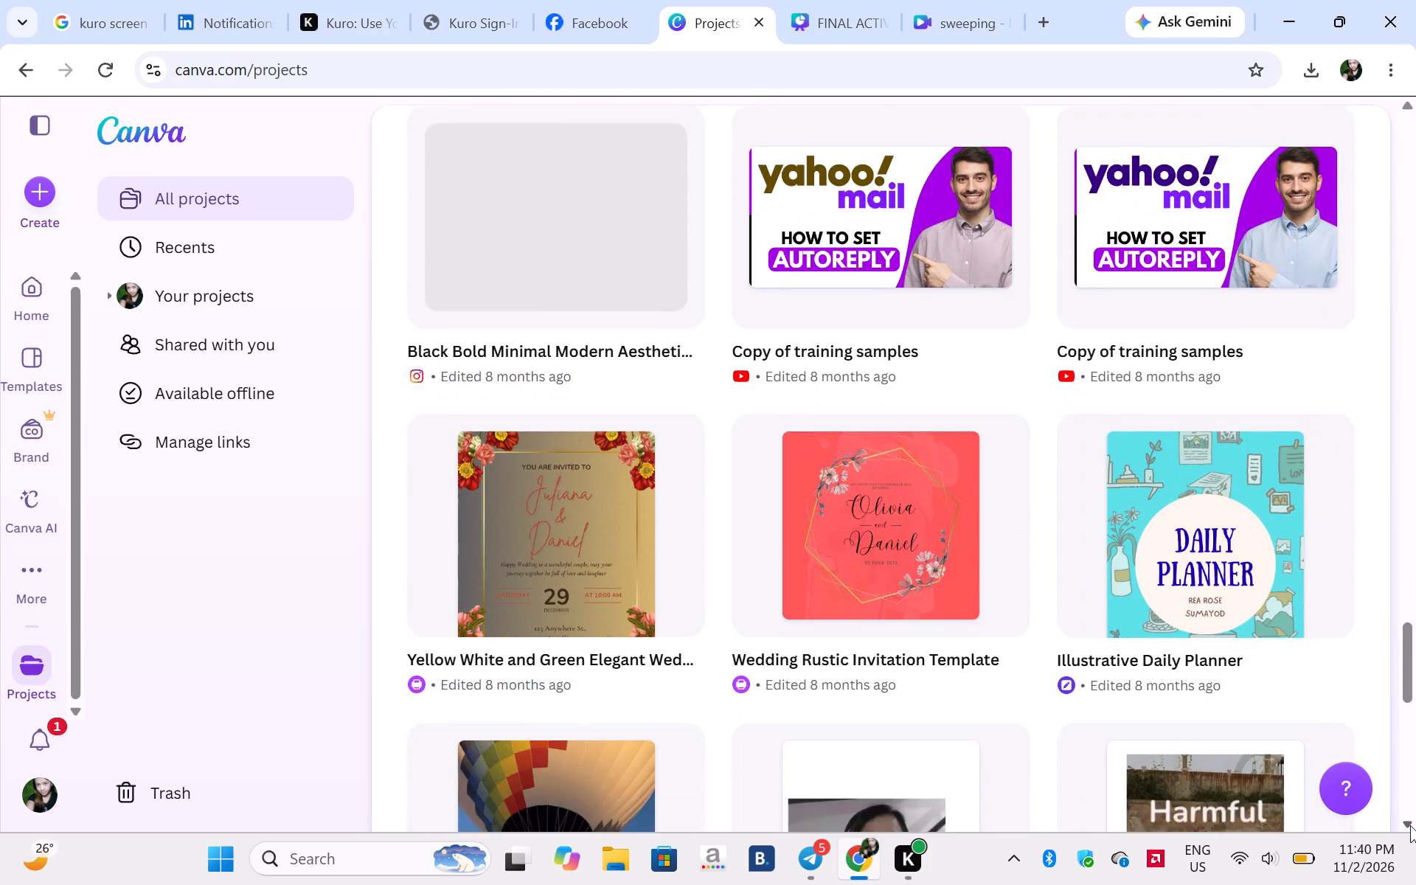
{"action": "double_click", "coordinate": [1410, 825]}
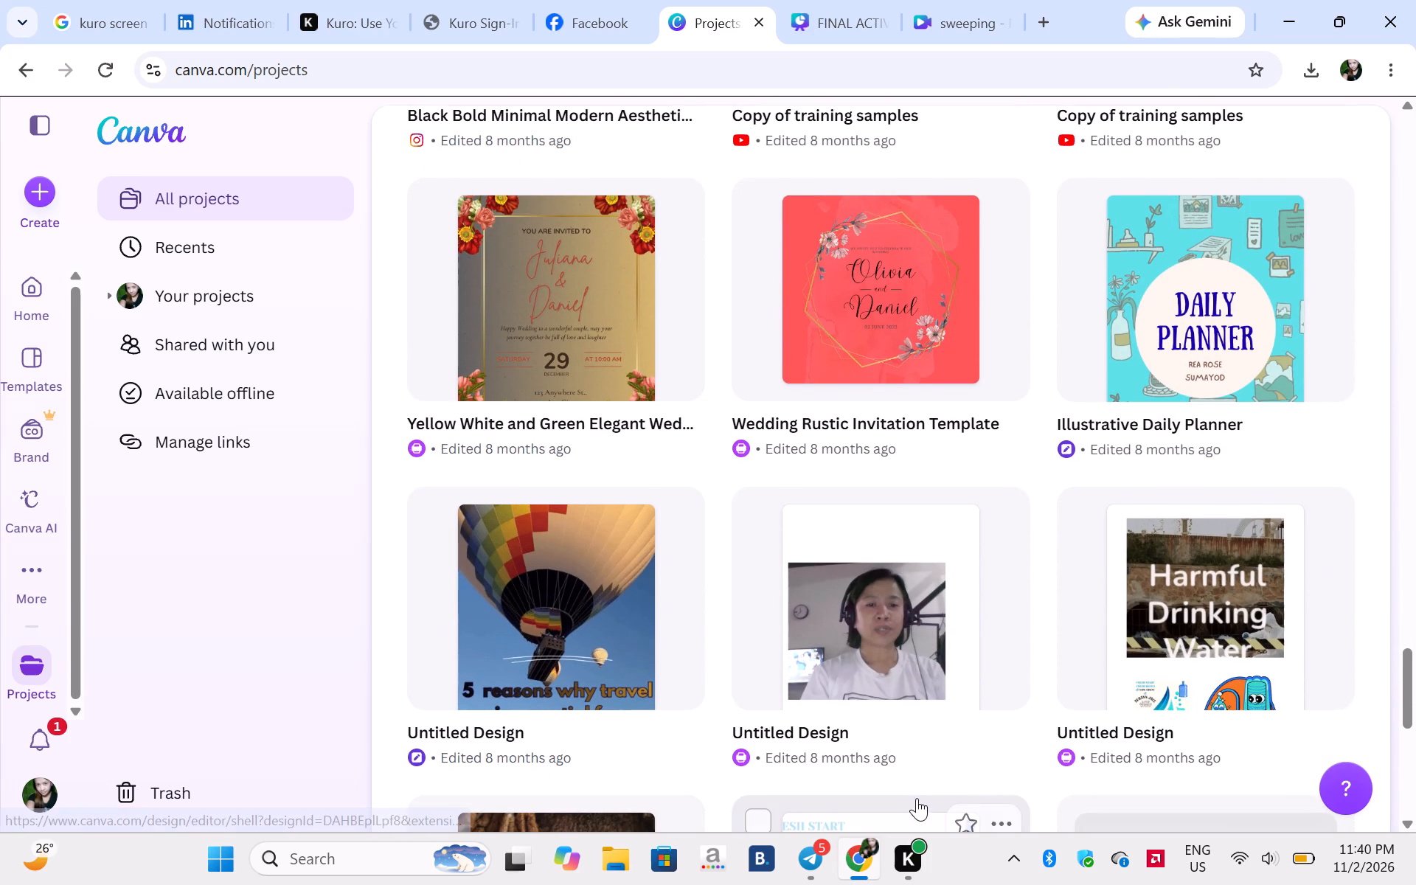
{"action": "left_click", "coordinate": [611, 620]}
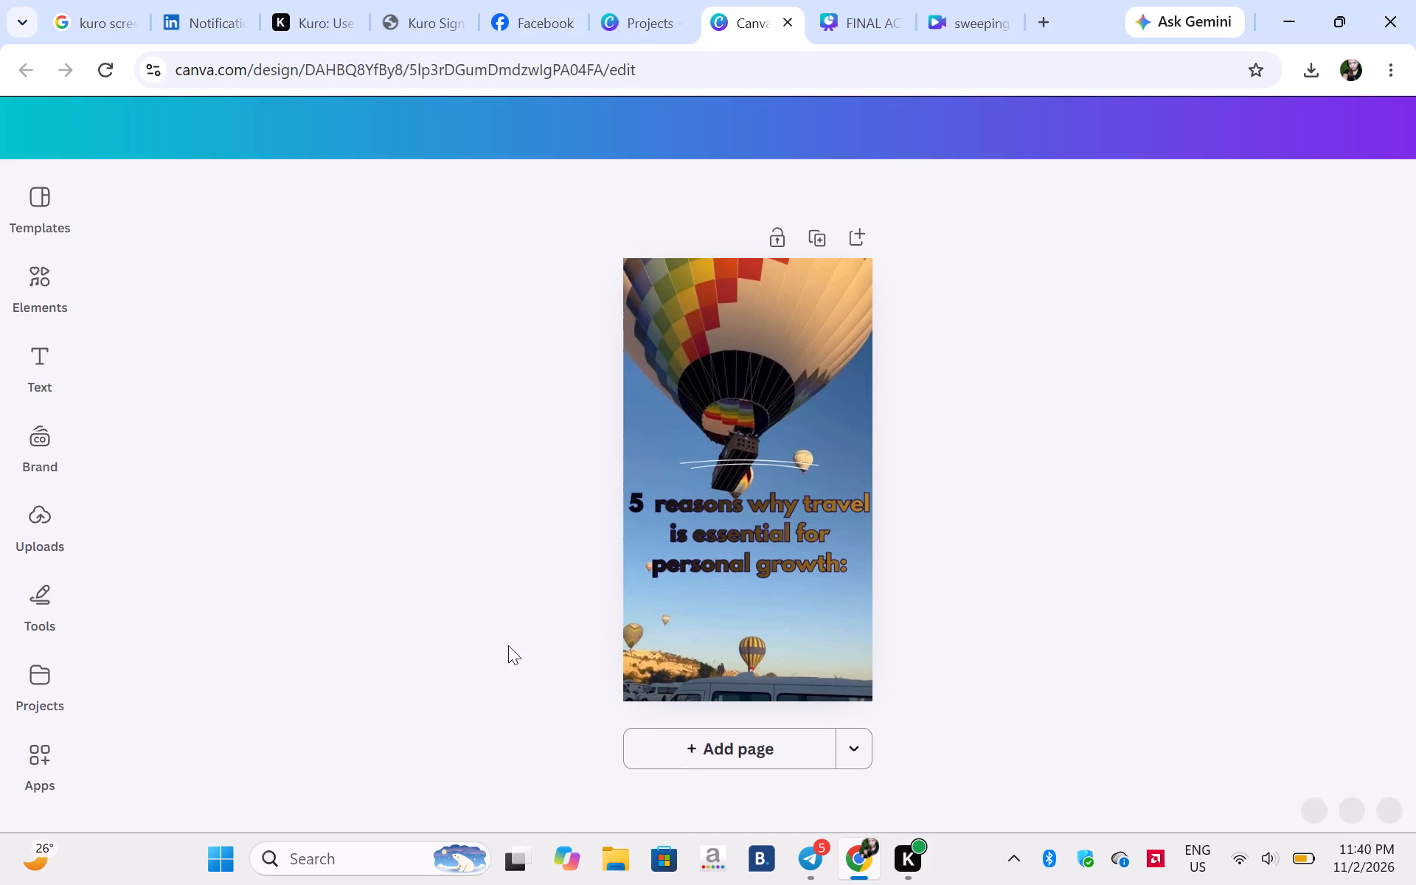
Play the travel video on the page of the hot-air balloon design.
{"action": "left_click", "coordinate": [681, 634]}
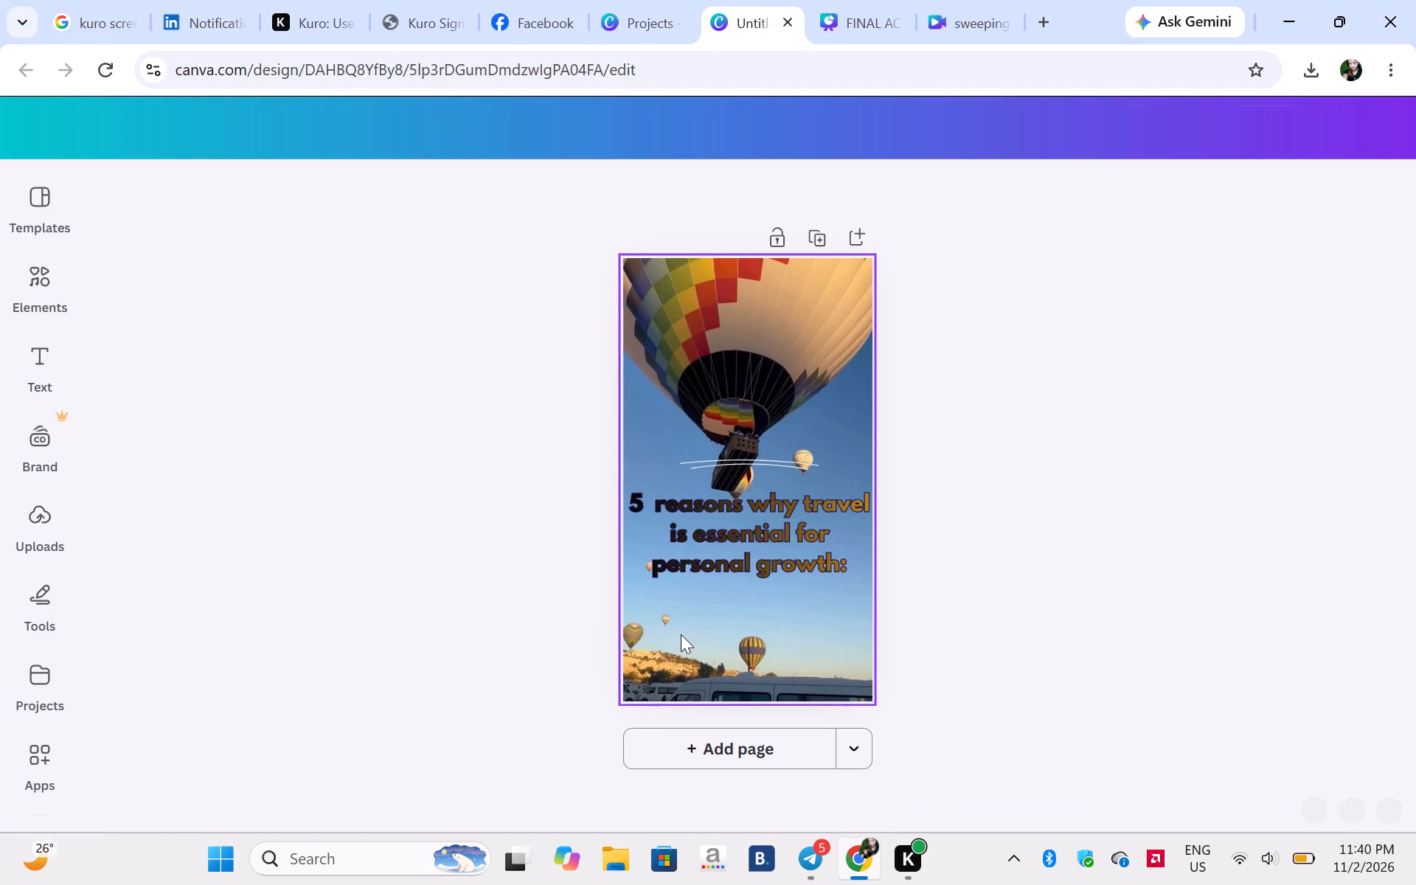
{"action": "left_click", "coordinate": [744, 470]}
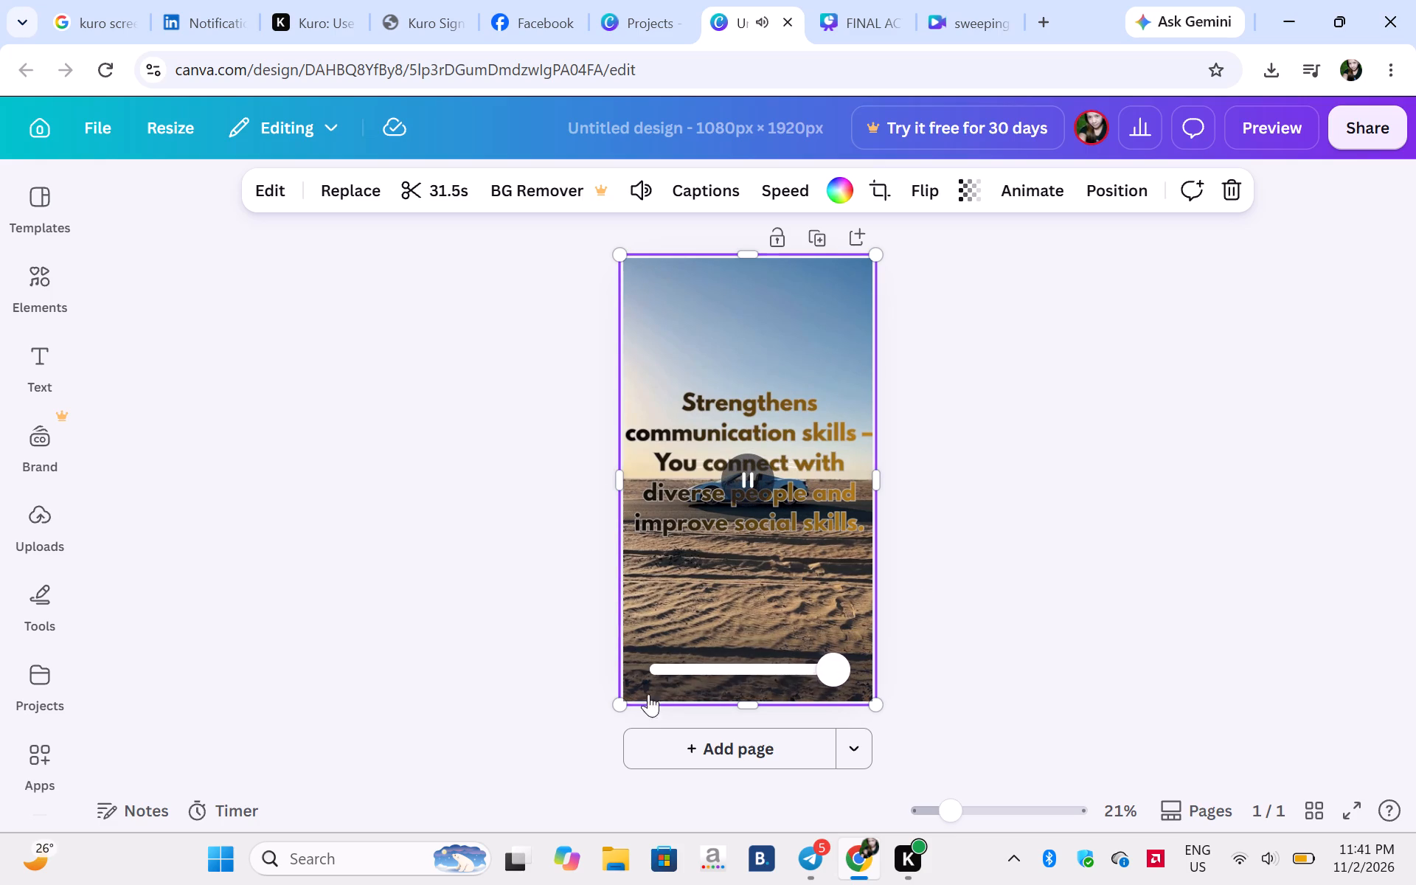
Replay the travel video from its beginning on the page, and watch it in the enlarged preview before returning to the editor.
{"action": "left_click", "coordinate": [656, 673]}
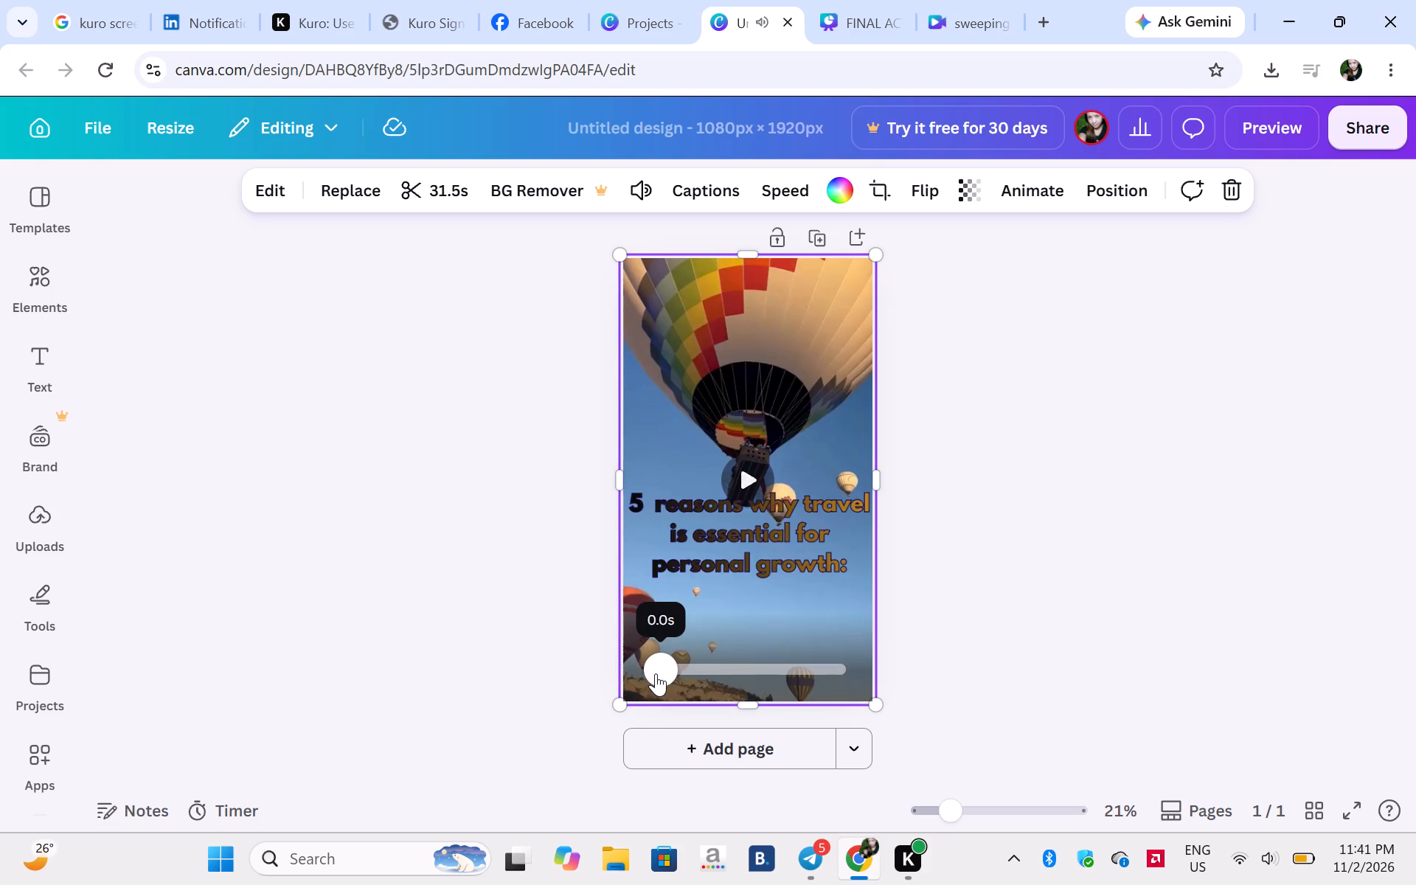
{"action": "left_click", "coordinate": [744, 484]}
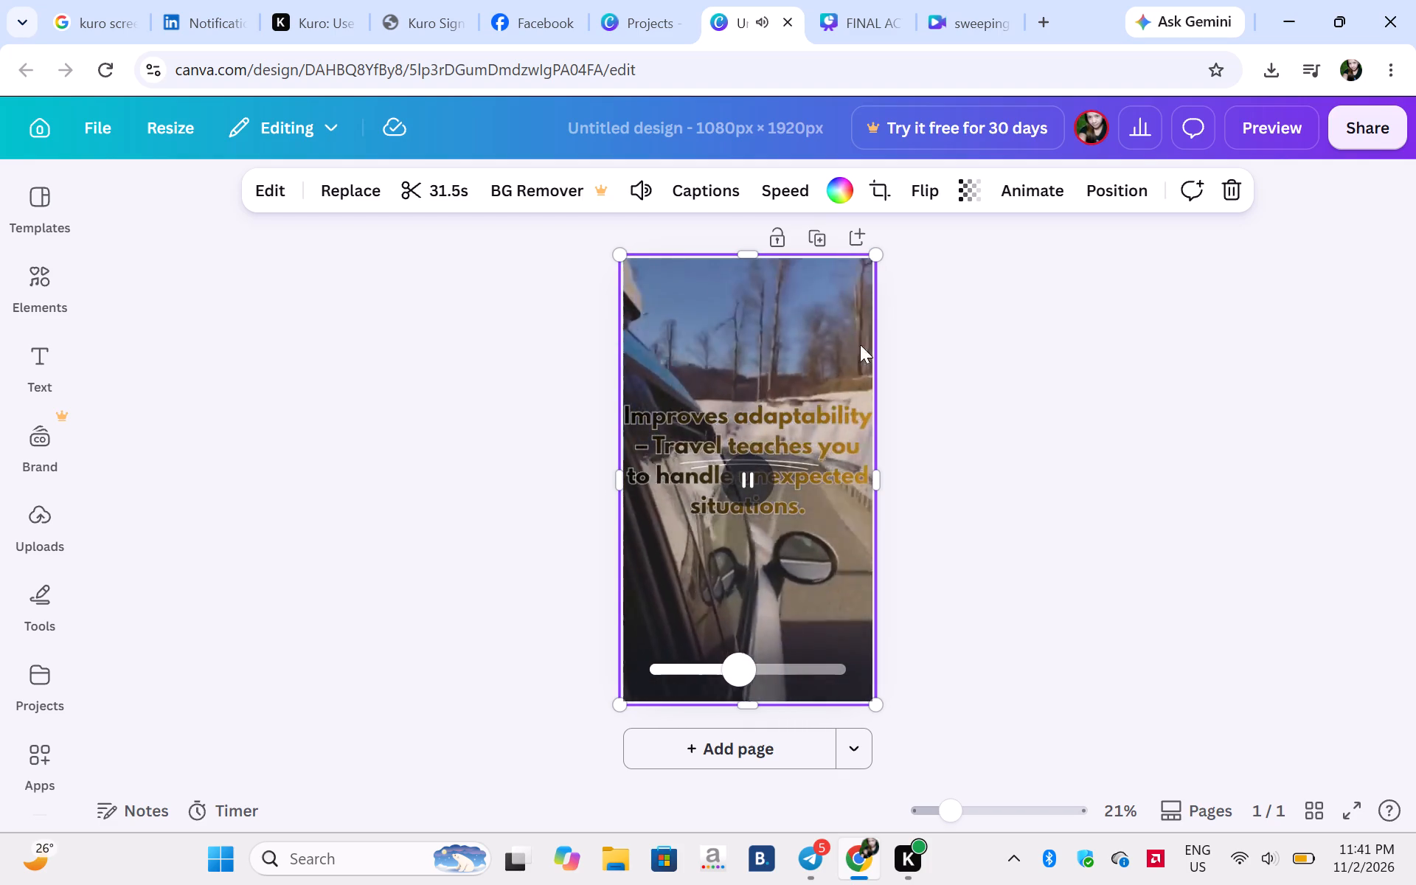
{"action": "left_click", "coordinate": [1282, 116]}
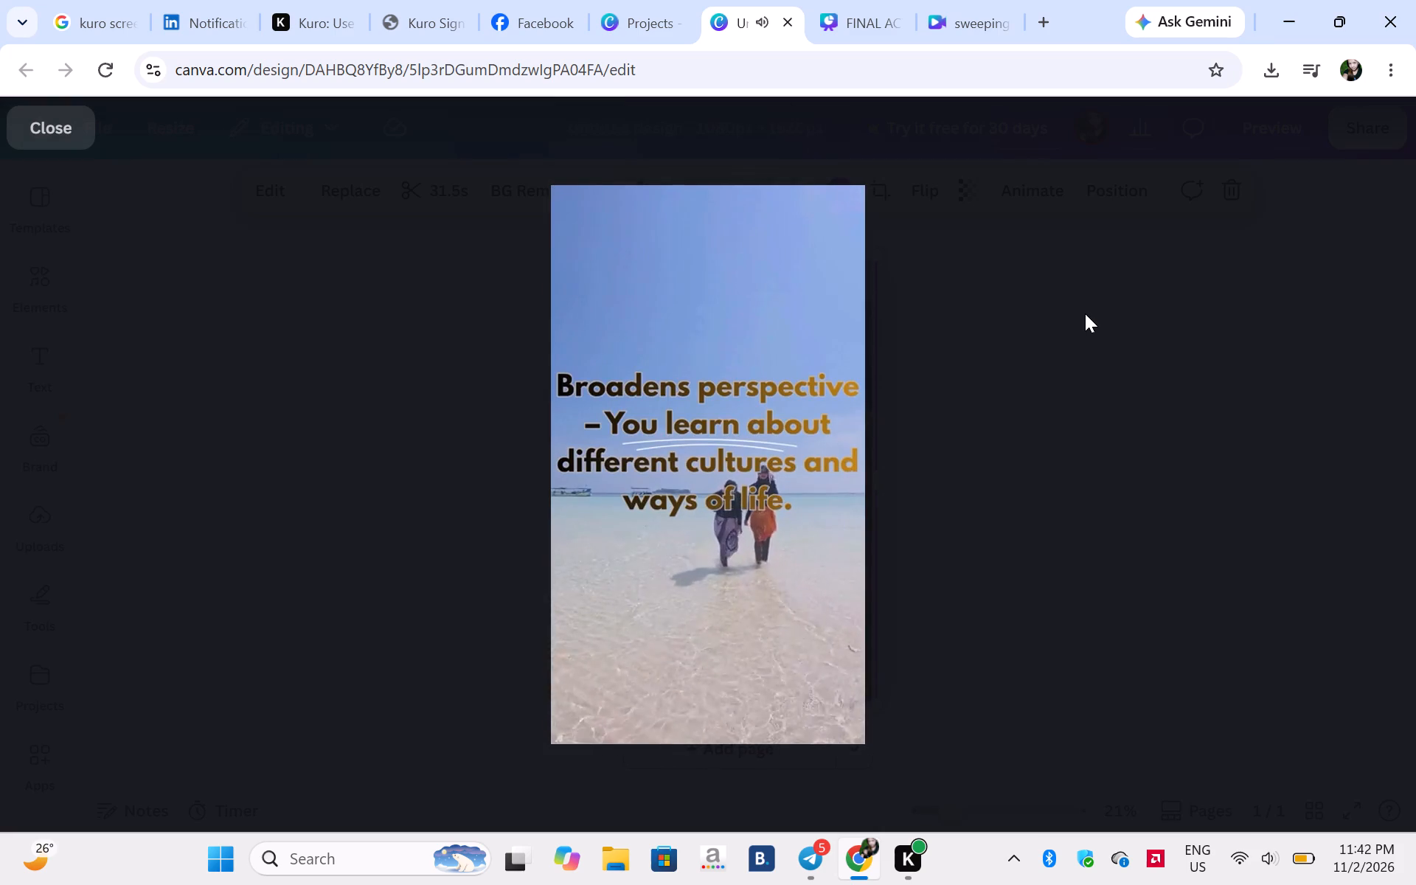
{"action": "left_click", "coordinate": [42, 135]}
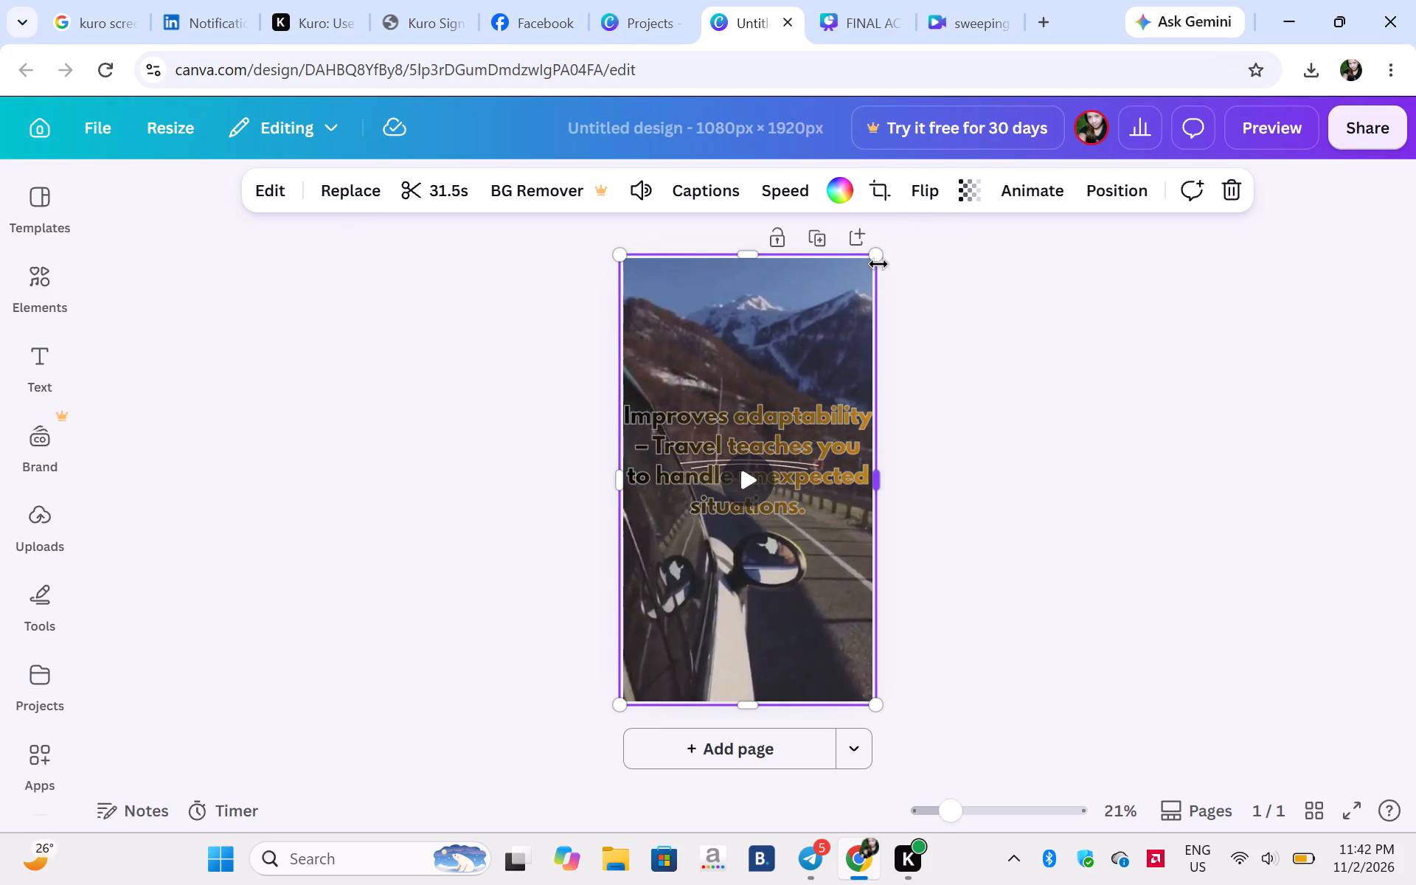
Select the travel video filling the page, try the Aero filter on it, and apply the Luna filter instead.
{"action": "left_click", "coordinate": [808, 429]}
{"action": "left_click", "coordinate": [802, 431]}
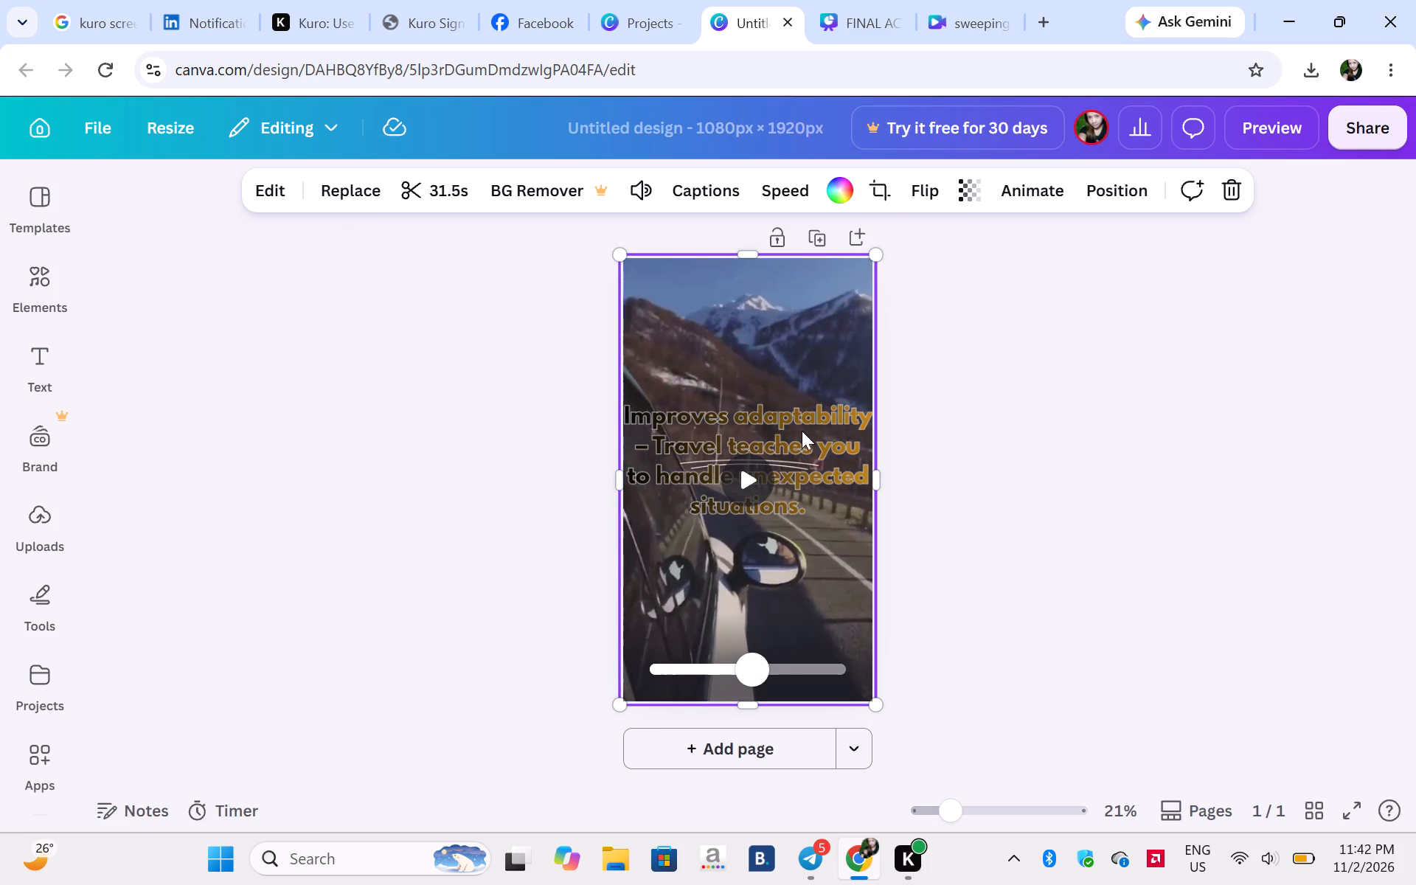
{"action": "left_click", "coordinate": [752, 448]}
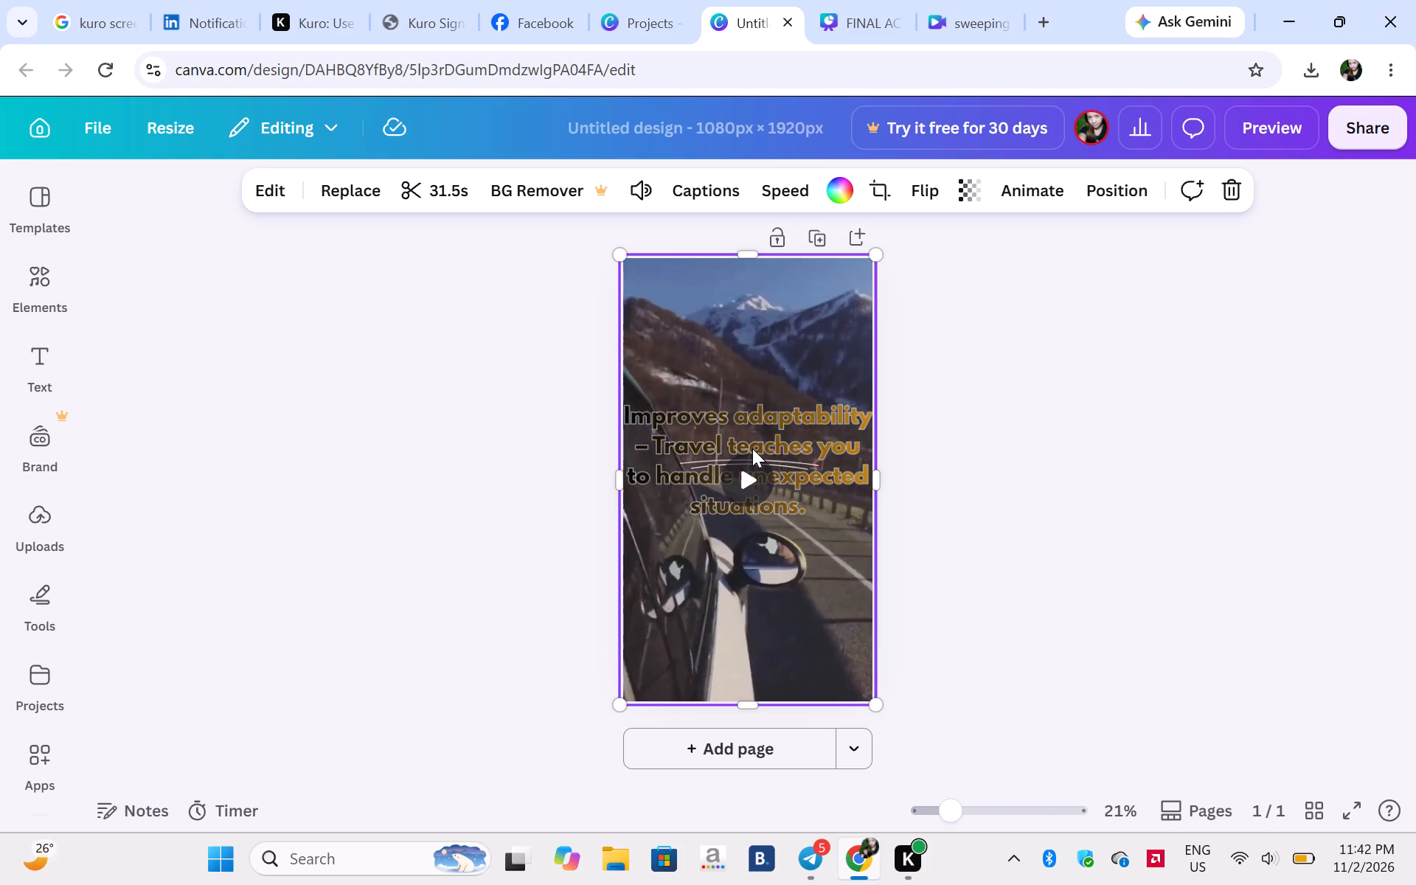
{"action": "left_click", "coordinate": [752, 448]}
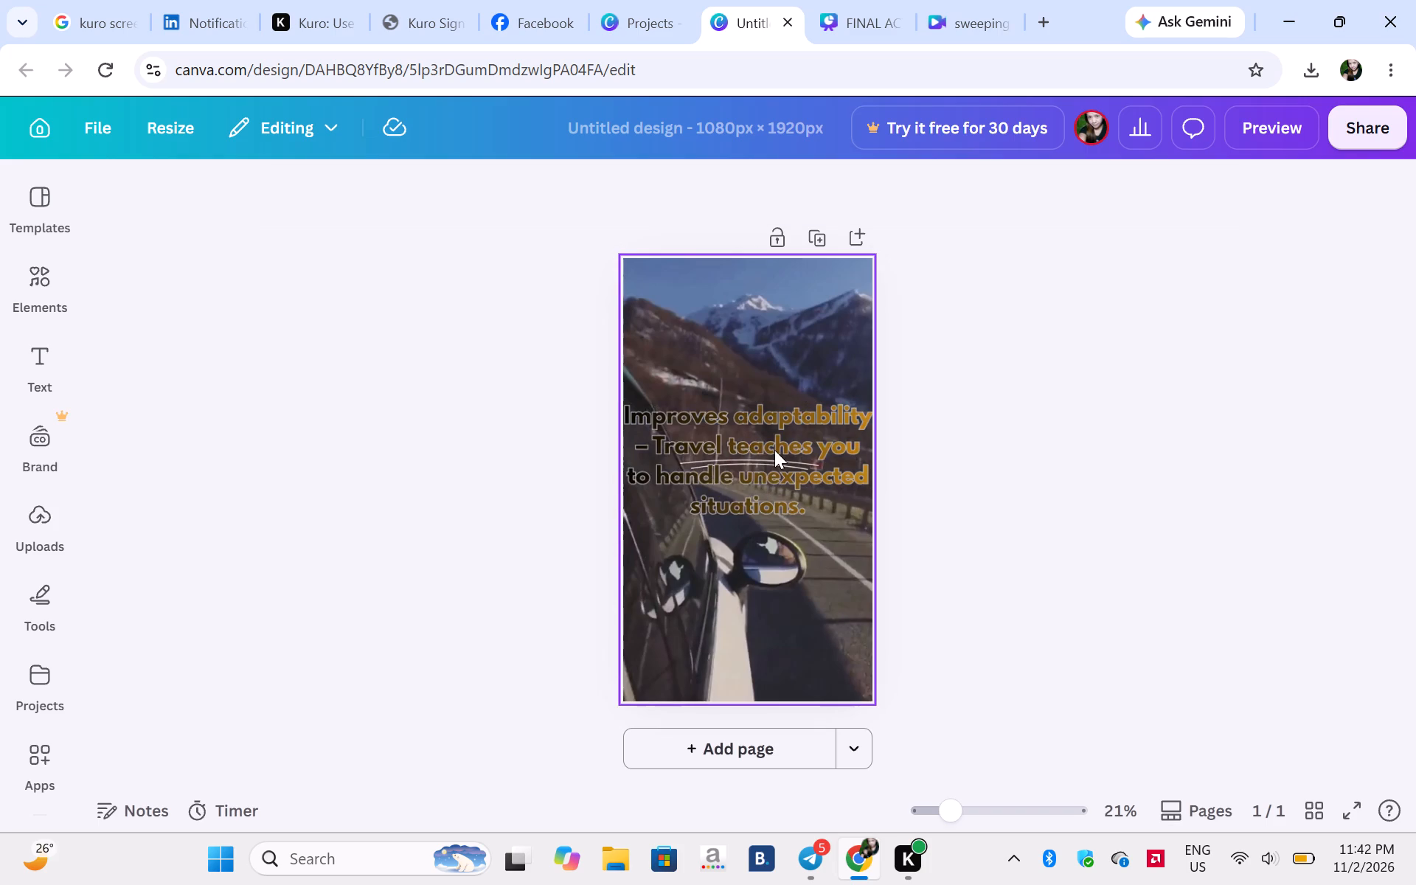
{"action": "left_click", "coordinate": [774, 450]}
{"action": "left_click", "coordinate": [774, 450]}
{"action": "left_click", "coordinate": [728, 481]}
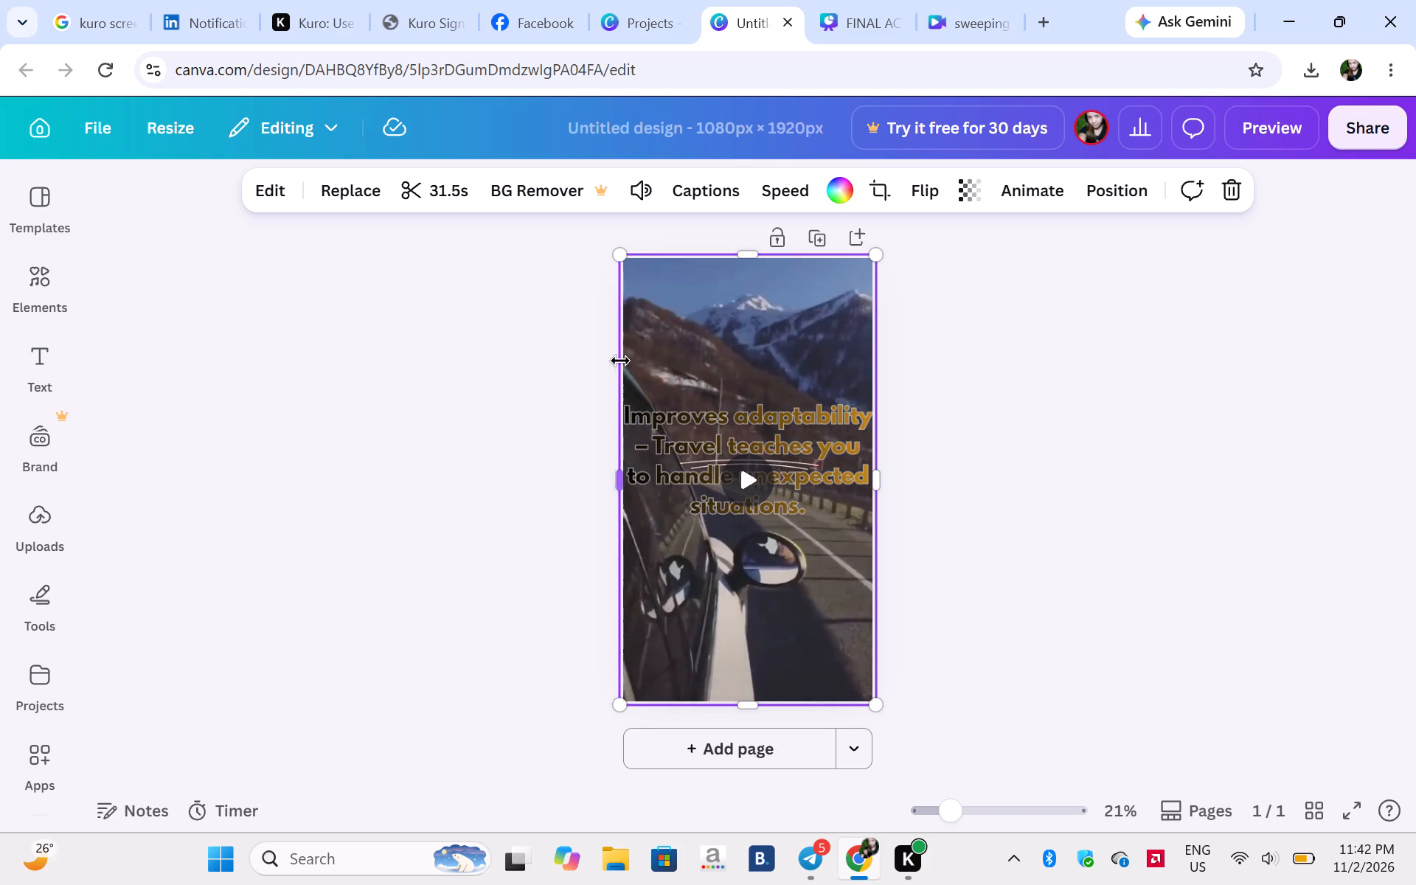
{"action": "left_click", "coordinate": [275, 200]}
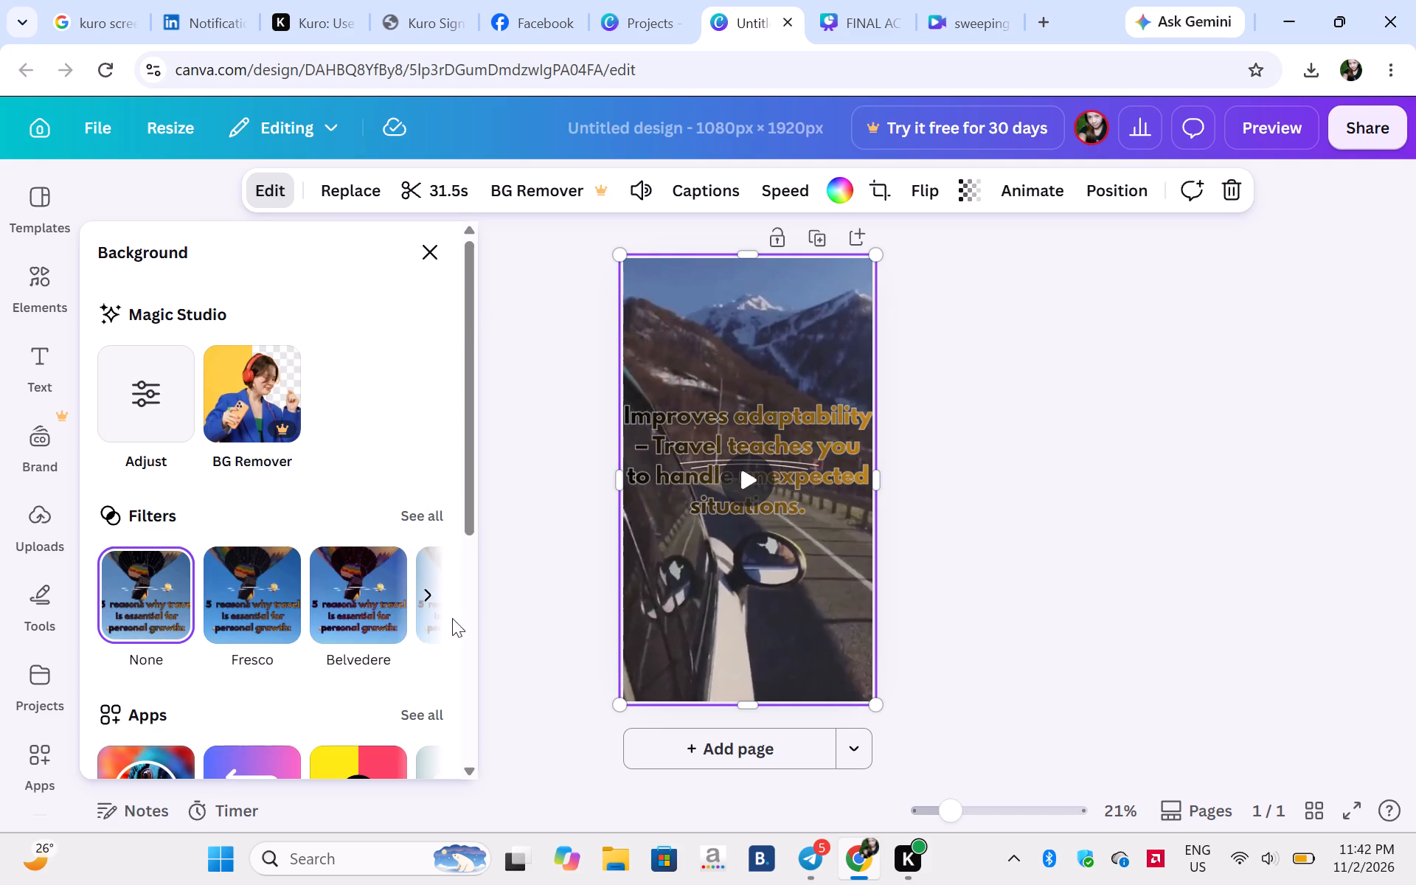
{"action": "left_click", "coordinate": [434, 592]}
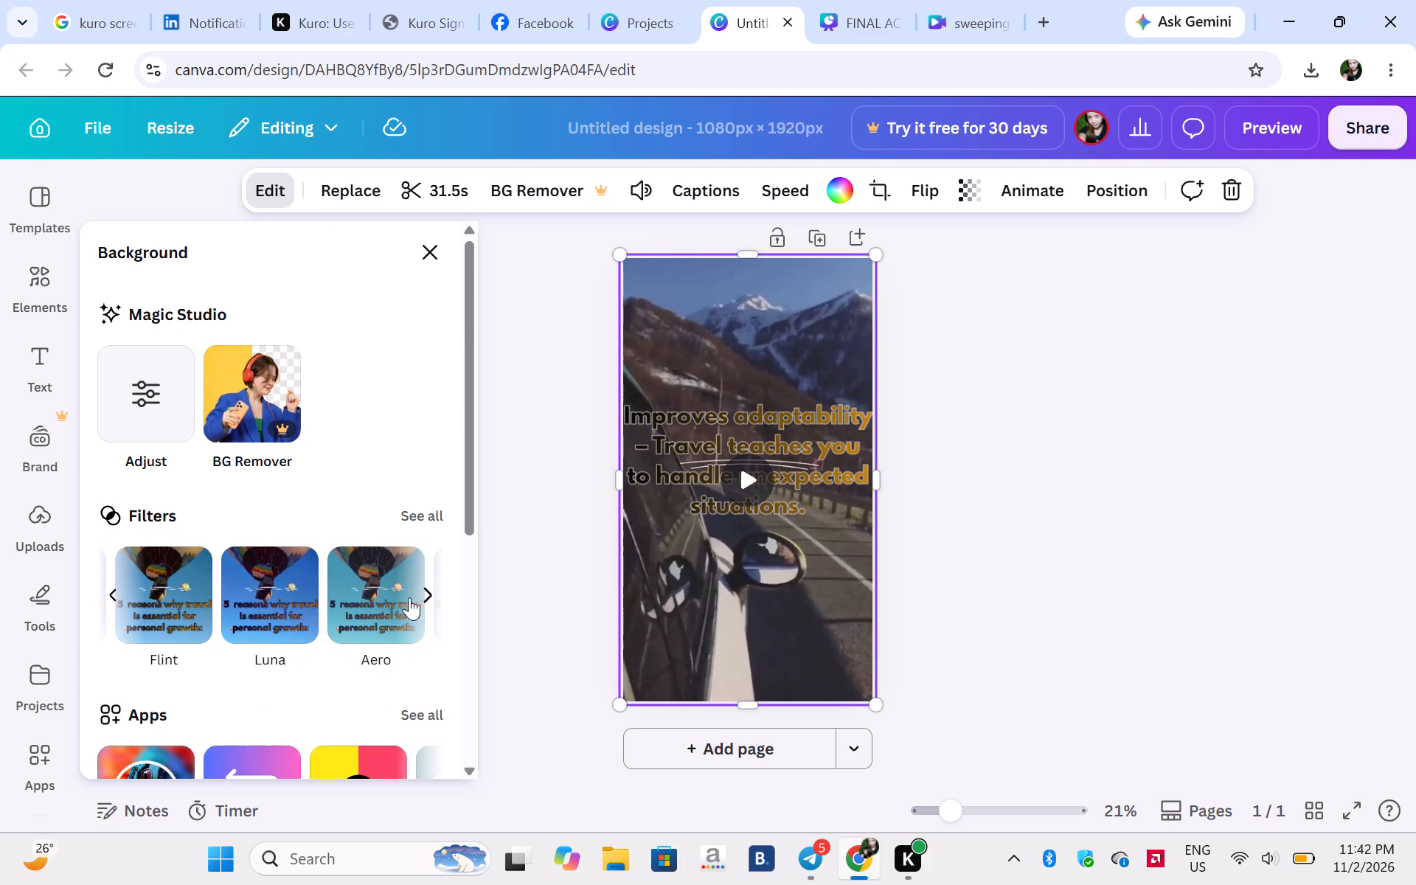
{"action": "left_click", "coordinate": [389, 599]}
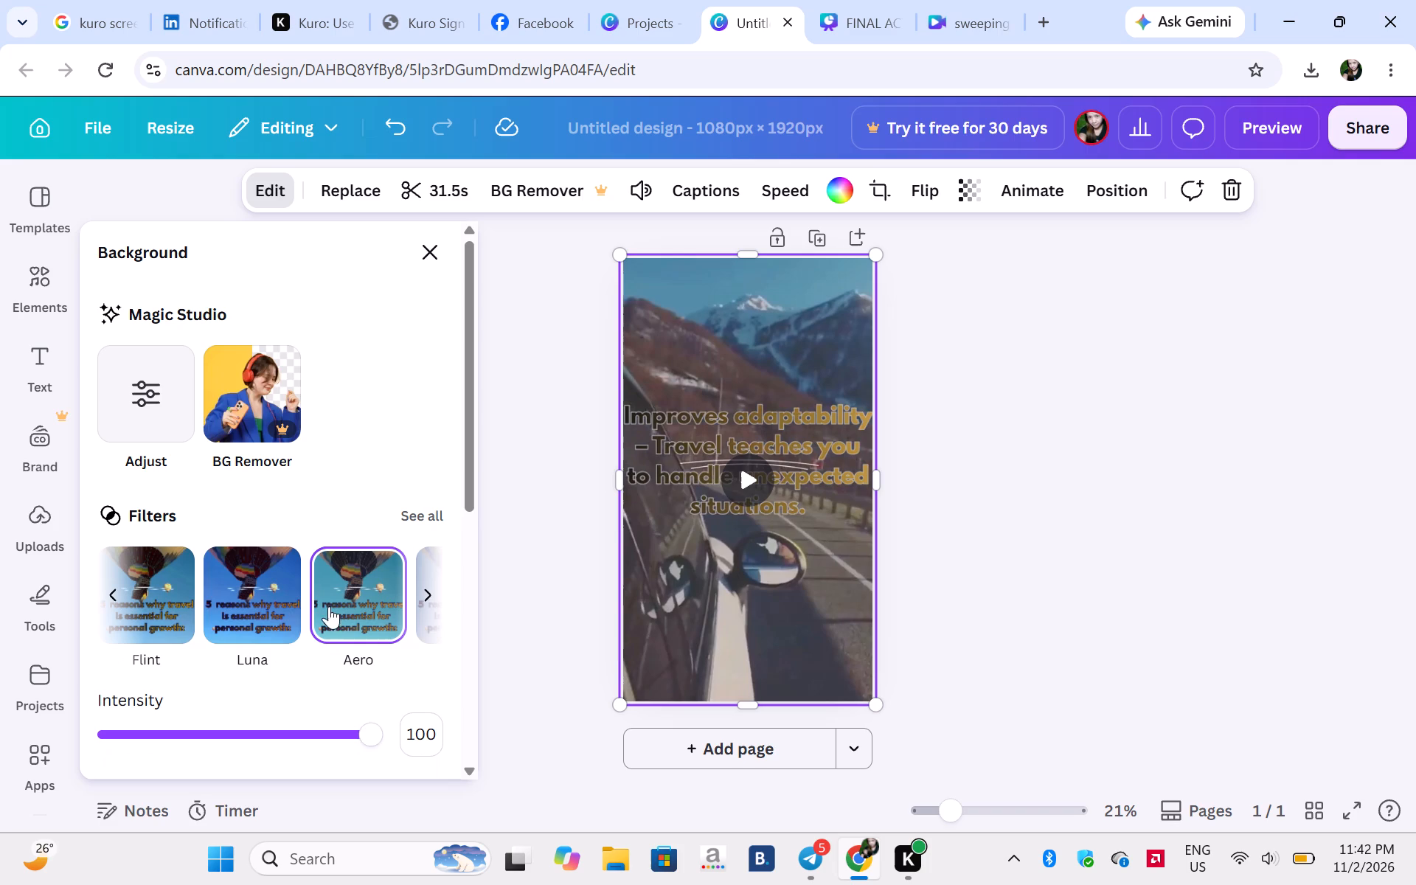
{"action": "left_click", "coordinate": [291, 606]}
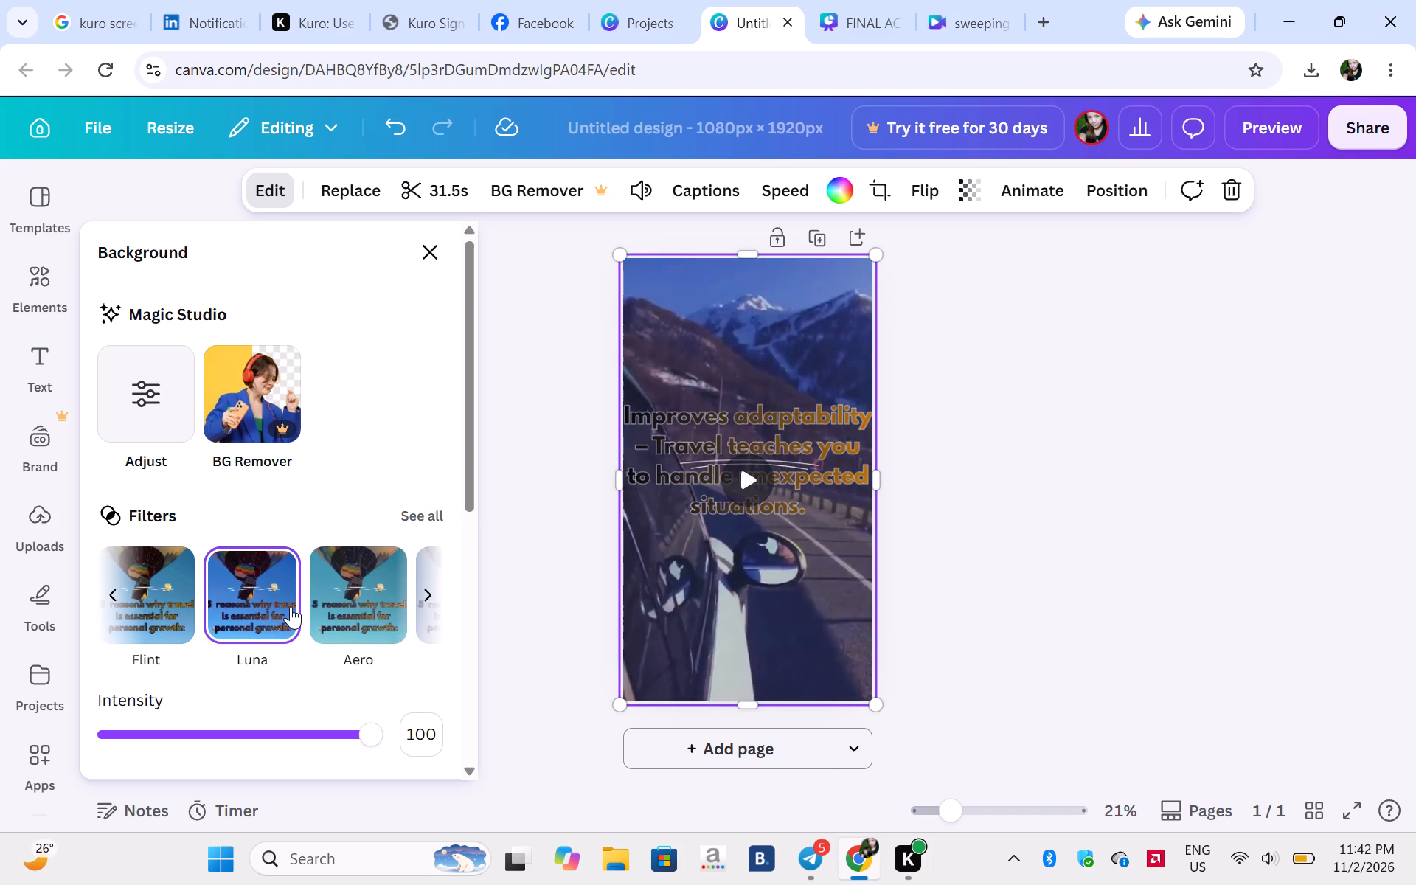
Play the travel video with the Luna filter on the page.
{"action": "left_click", "coordinate": [763, 460]}
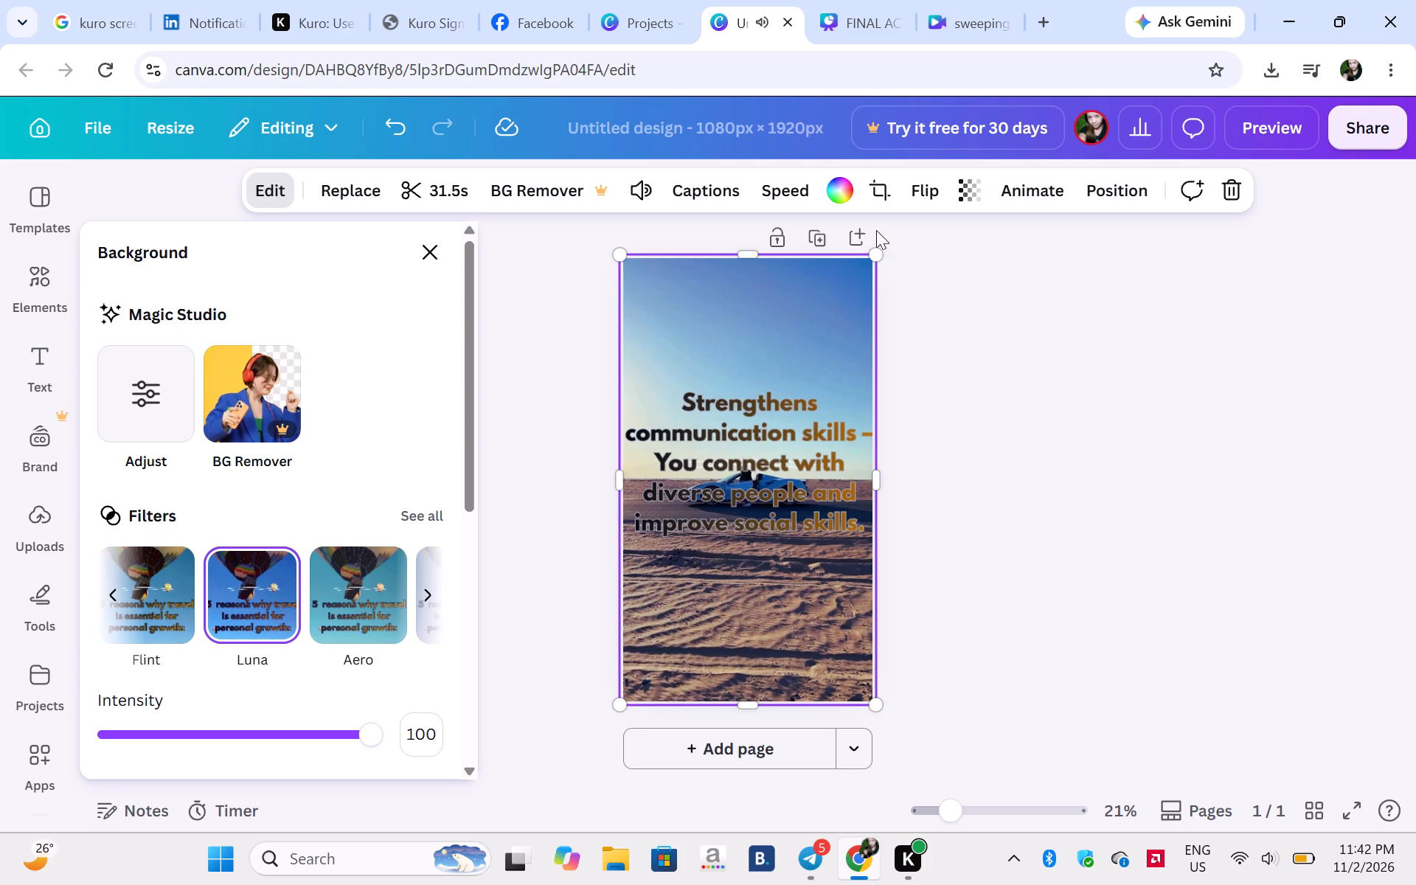
Name the untitled travel design "5reasons".
{"action": "left_click", "coordinate": [807, 131]}
{"action": "left_click", "coordinate": [807, 131]}
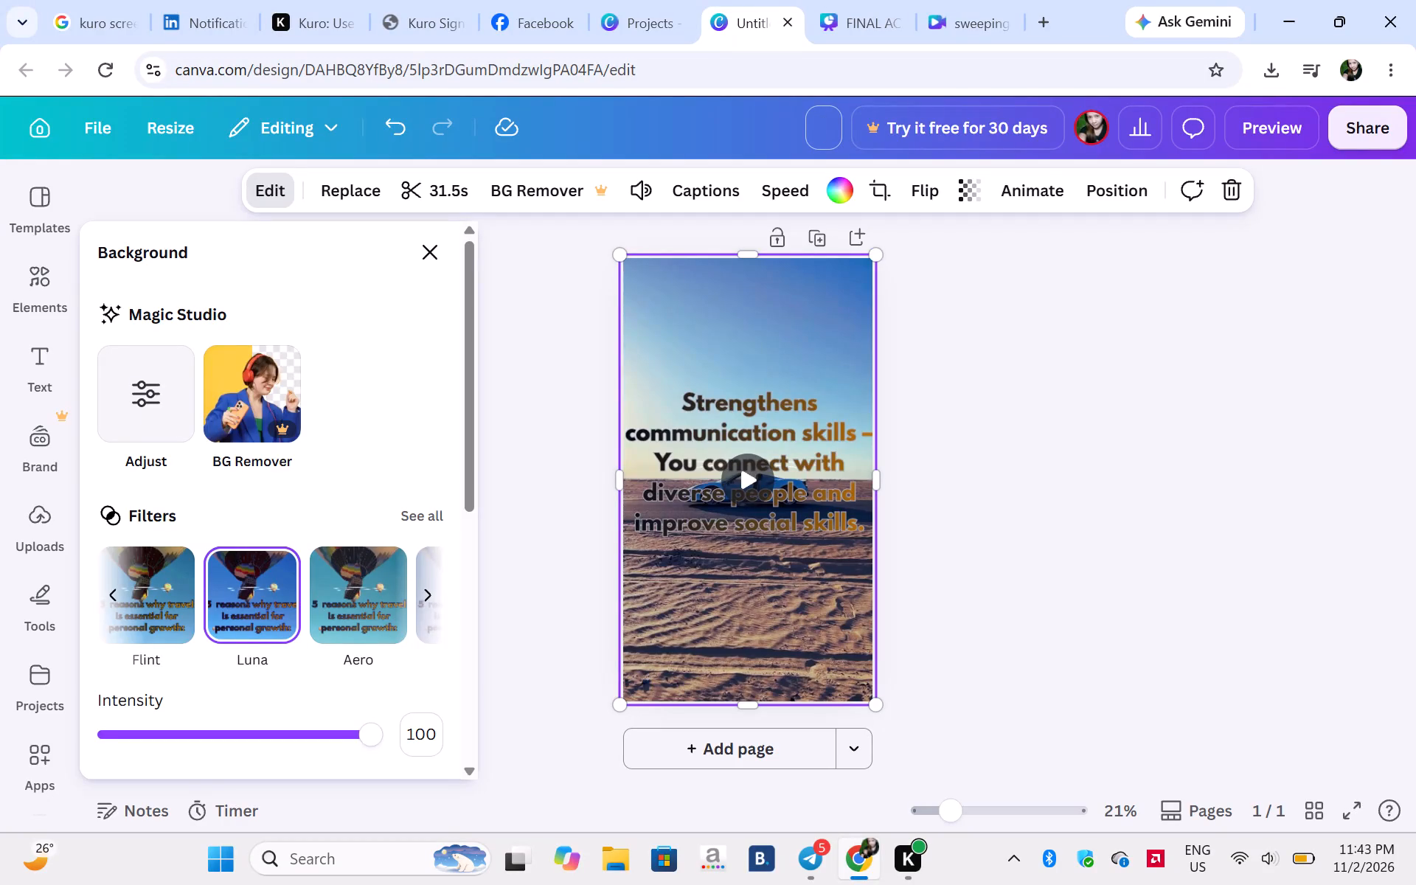
{"action": "key", "text": "5"}
{"action": "type", "text": "reaso"}
{"action": "type", "text": "ns"}
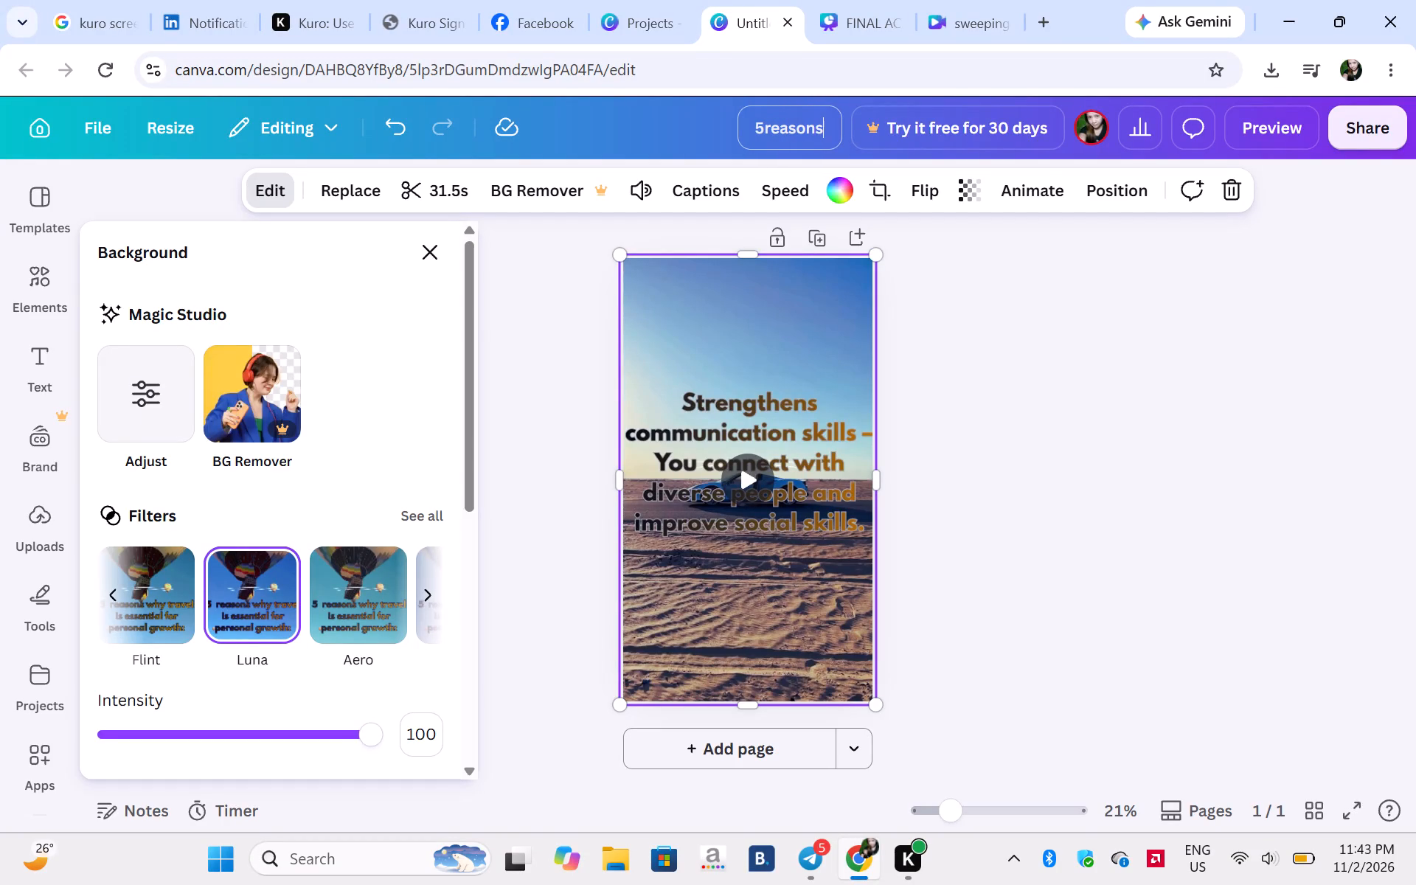
{"action": "left_click", "coordinate": [1122, 275]}
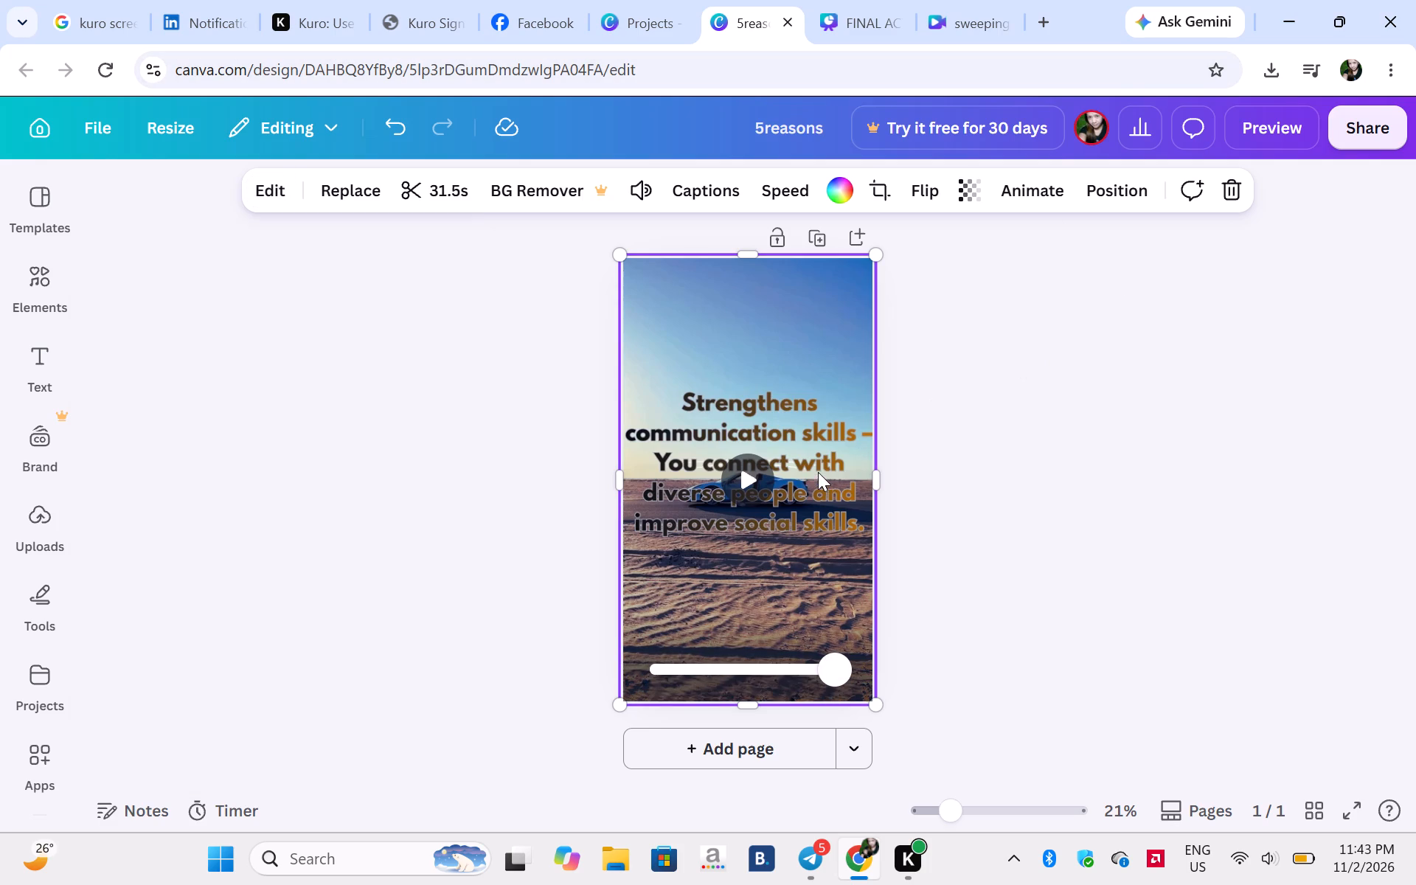
Play the travel video on the page of the 5reasons design again.
{"action": "left_click", "coordinate": [751, 487]}
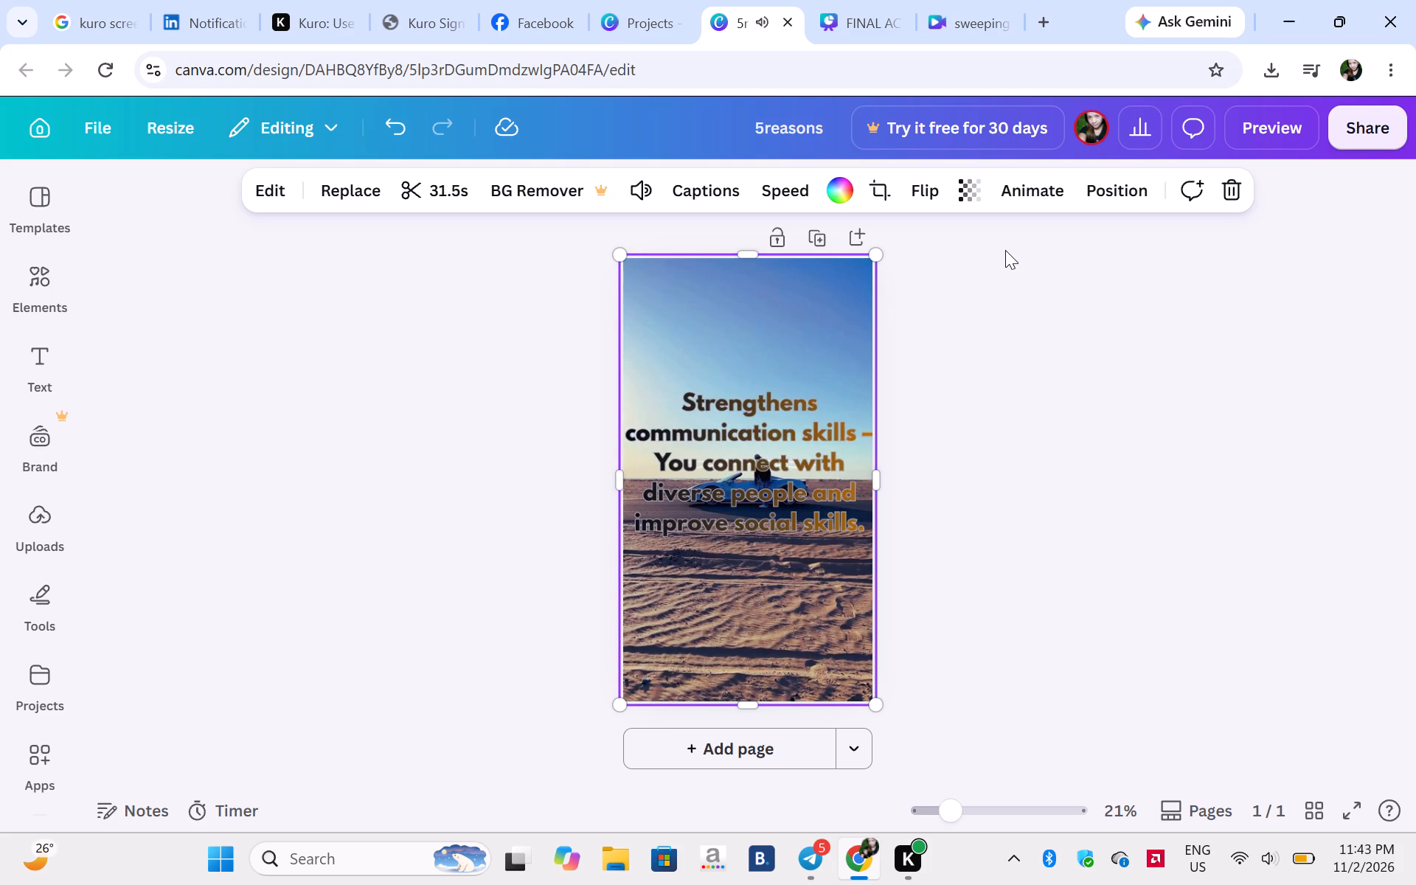
Show the videos from all projects beside the page and browse through the whole collection of clips.
{"action": "left_click", "coordinate": [37, 674]}
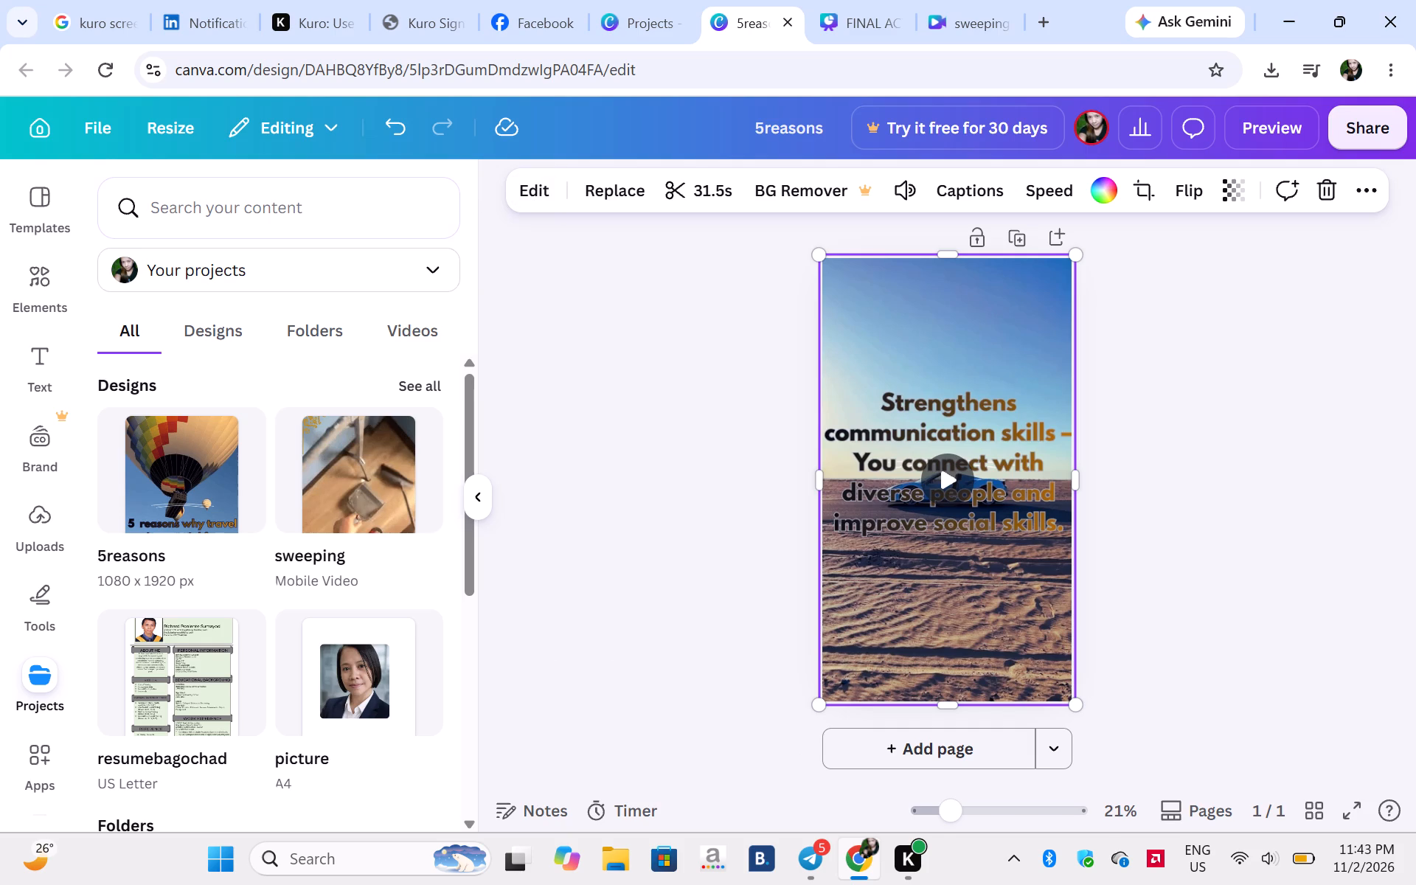
{"action": "left_click", "coordinate": [308, 334]}
{"action": "left_click", "coordinate": [409, 314]}
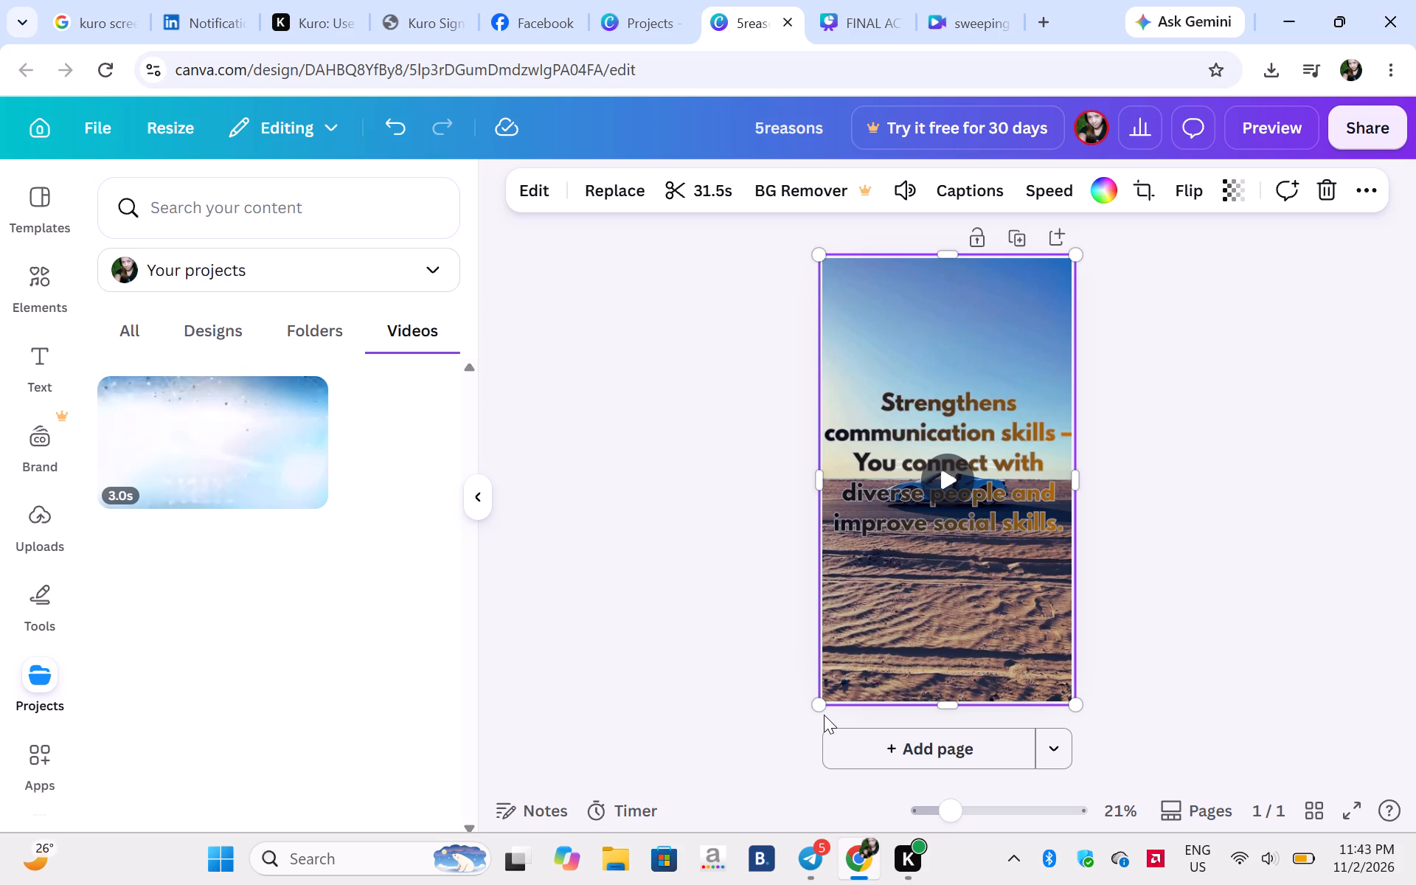
{"action": "left_click", "coordinate": [44, 687]}
{"action": "left_click", "coordinate": [417, 297]}
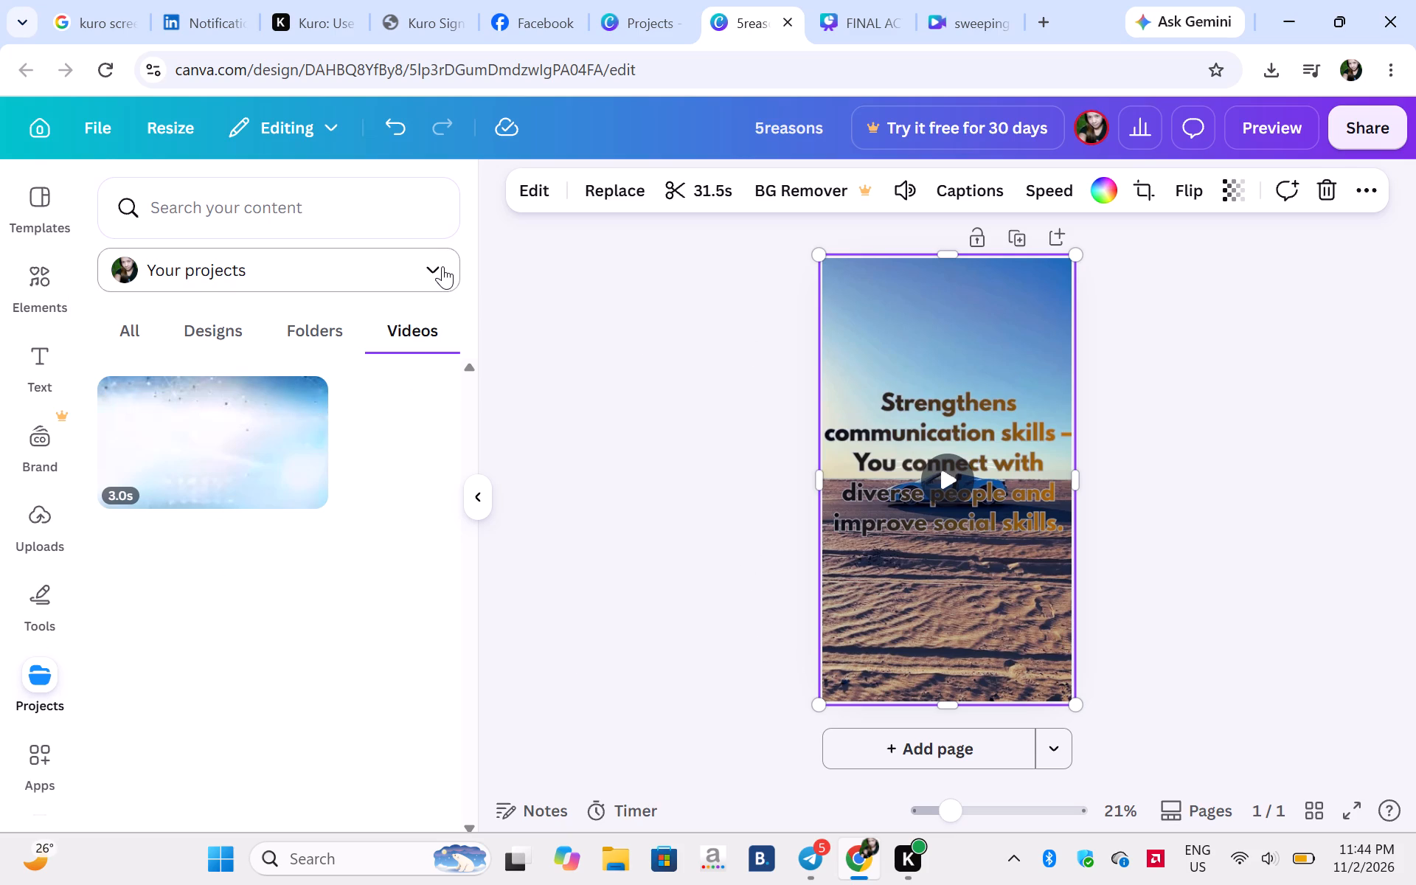
{"action": "left_click", "coordinate": [442, 266]}
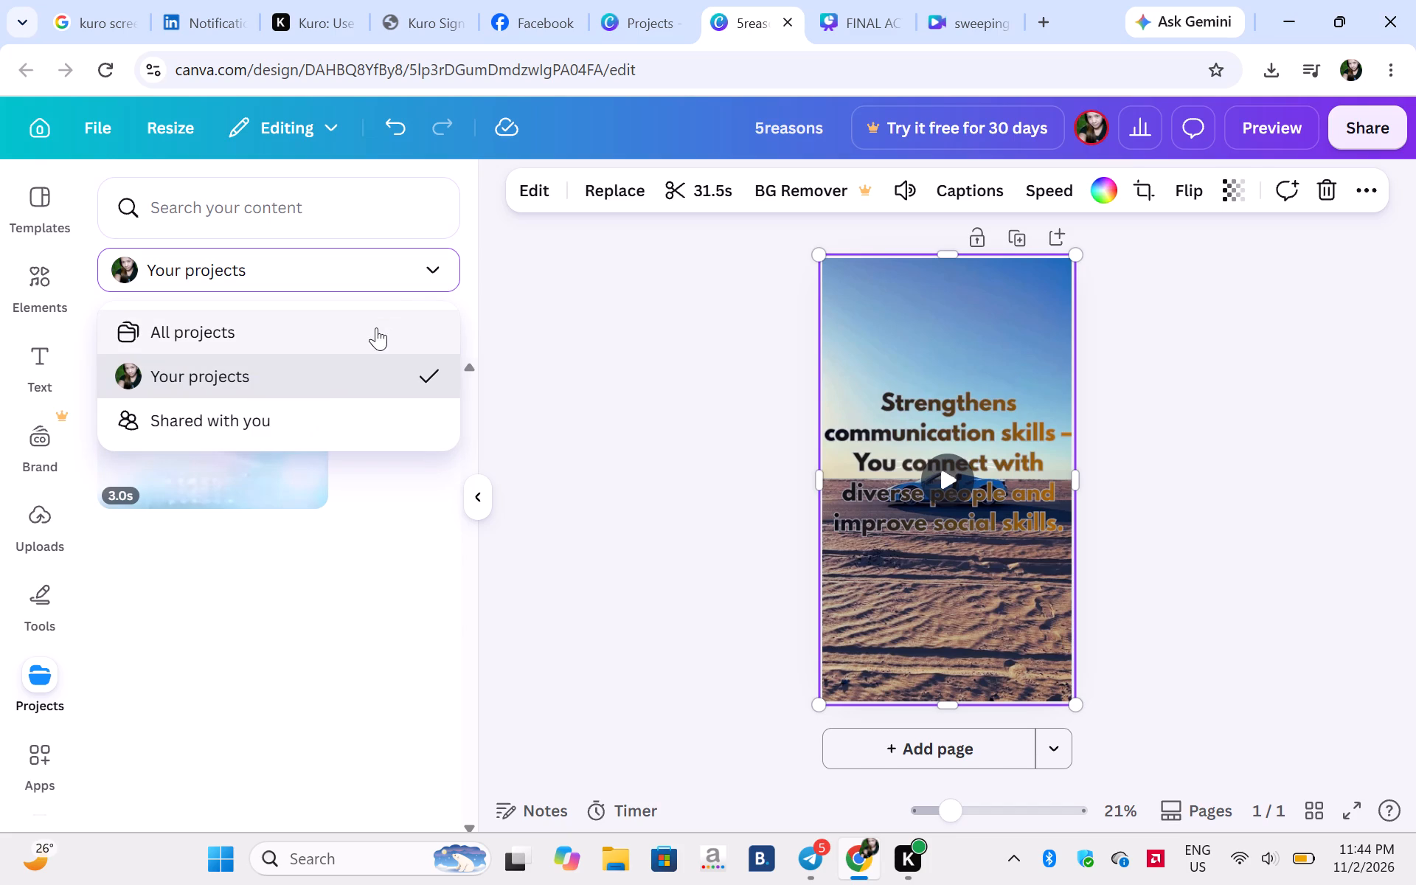
{"action": "left_click", "coordinate": [376, 327]}
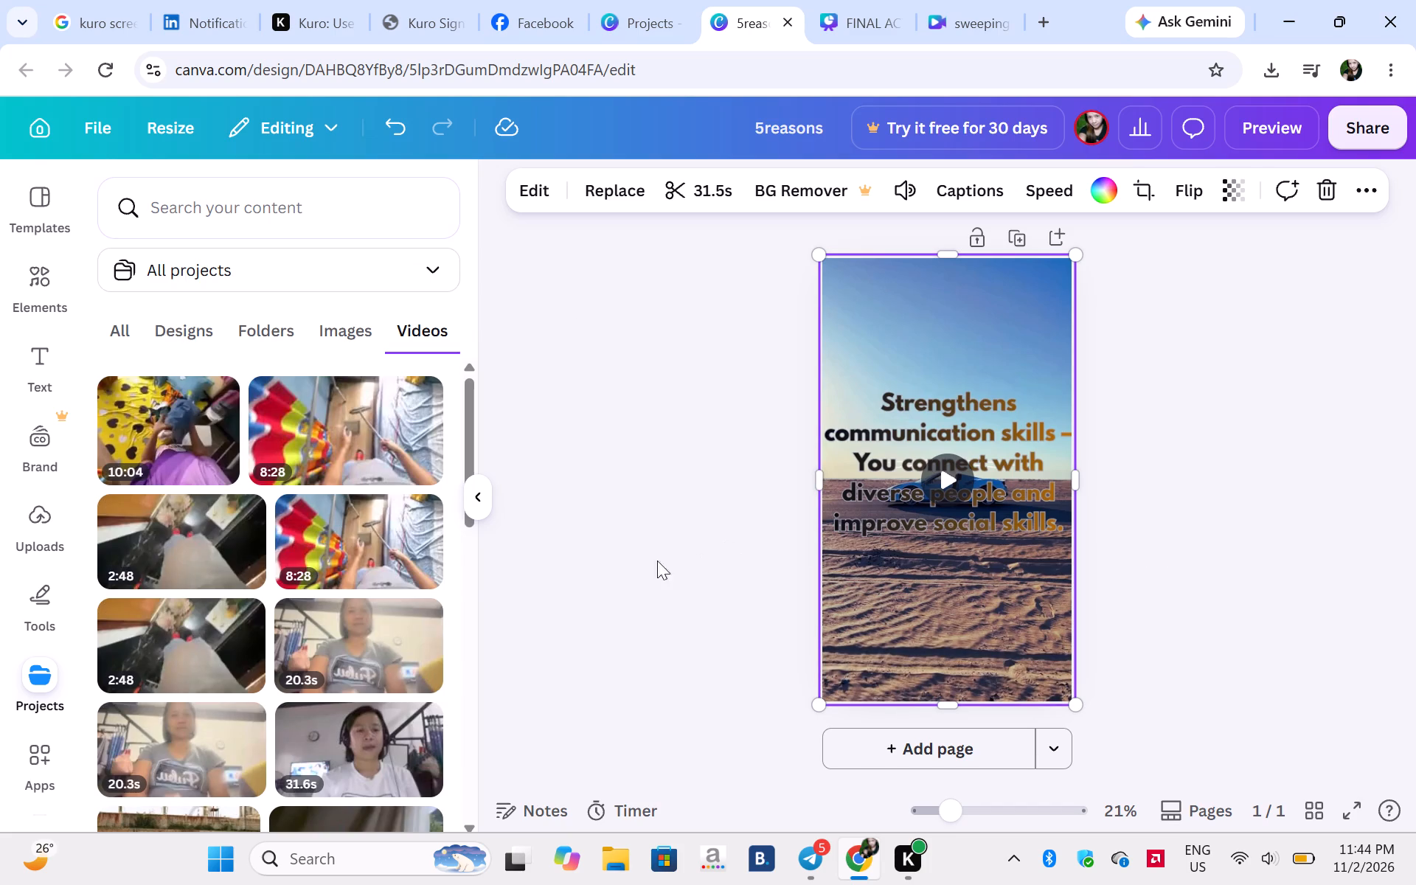
{"action": "left_click", "coordinate": [464, 581]}
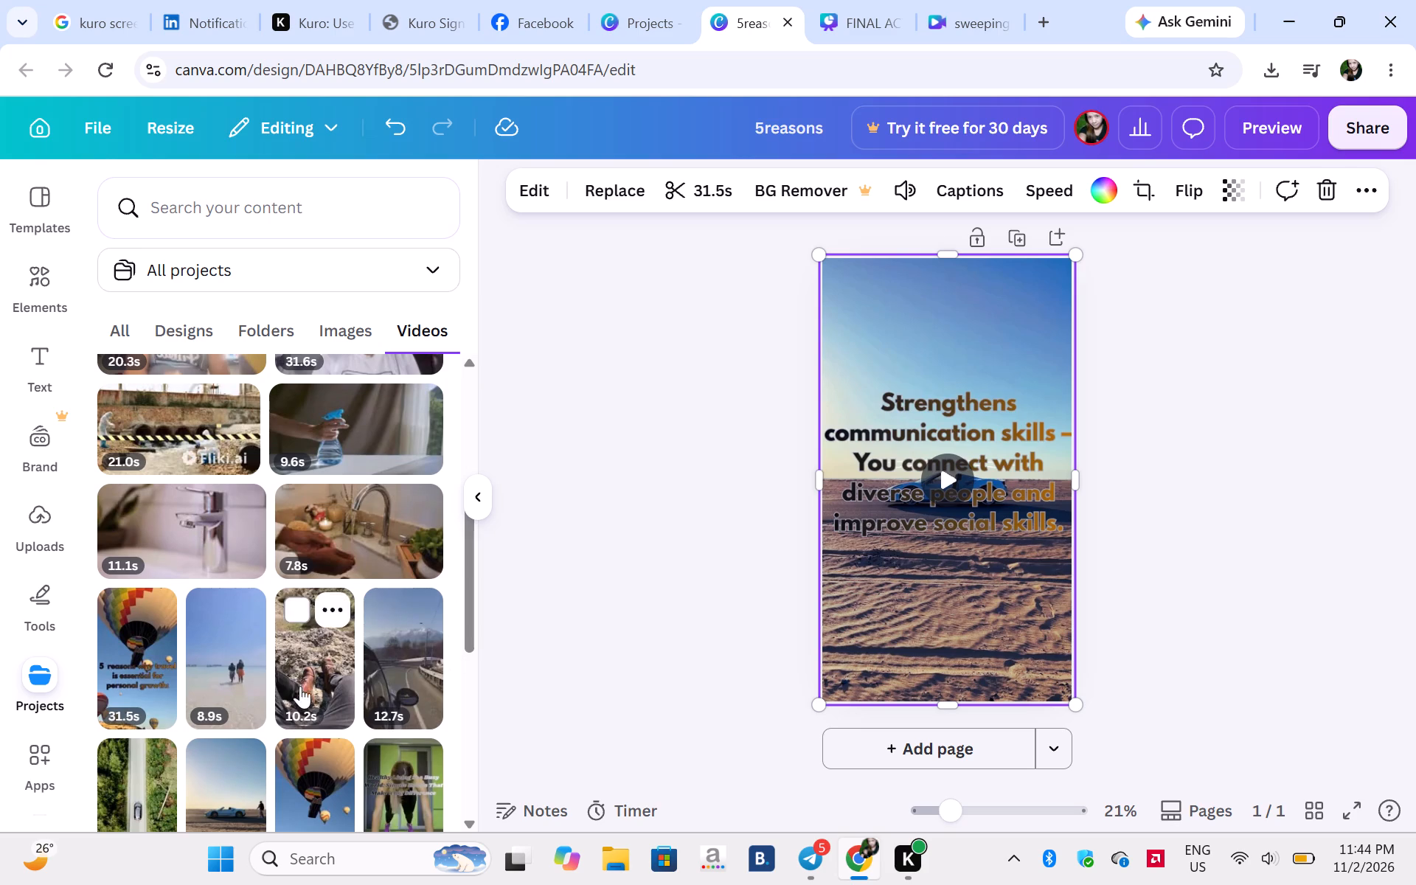
{"action": "left_click", "coordinate": [463, 763]}
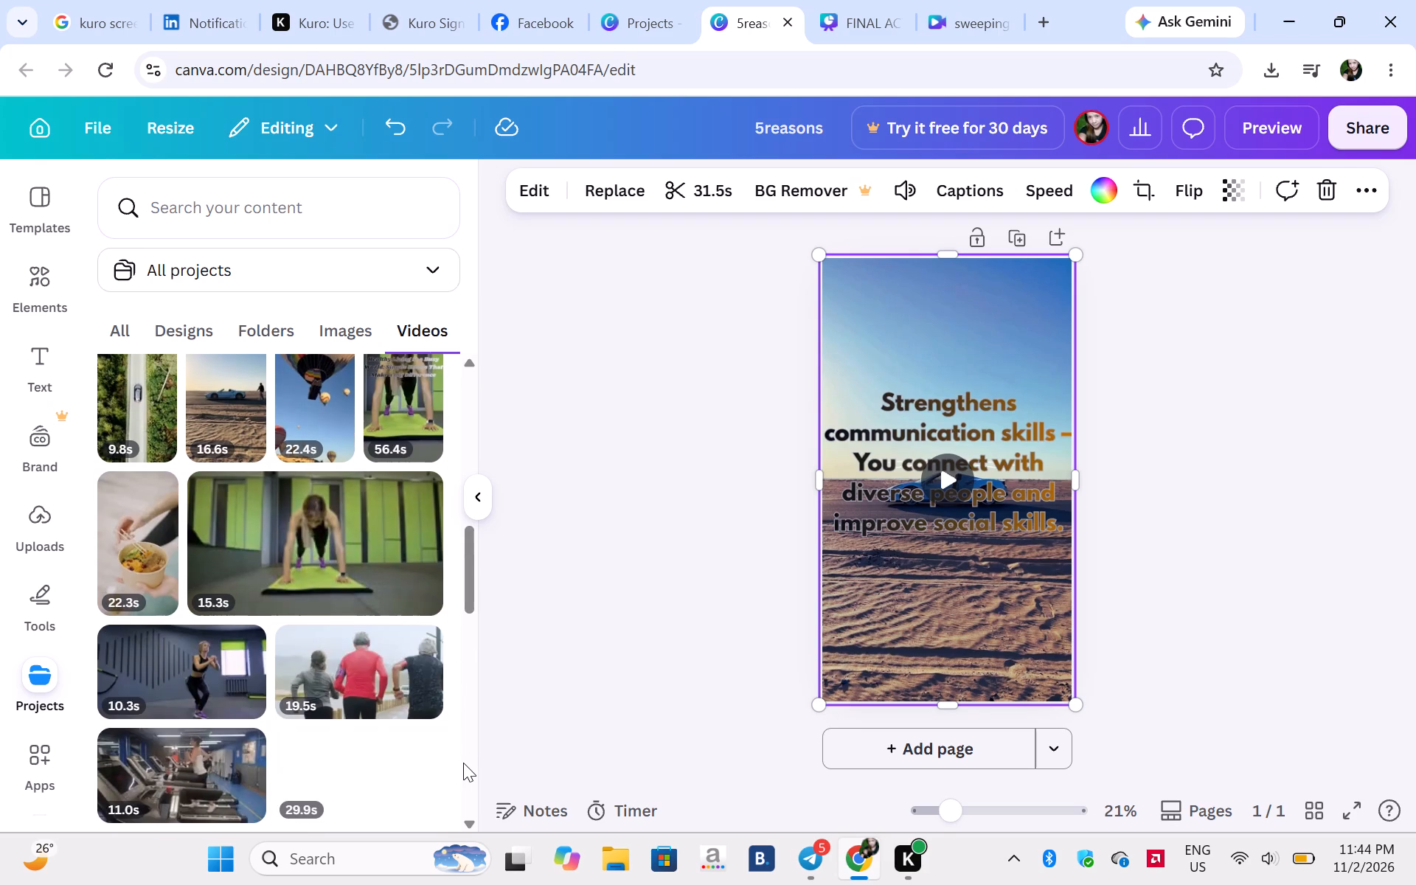
{"action": "left_click", "coordinate": [466, 776]}
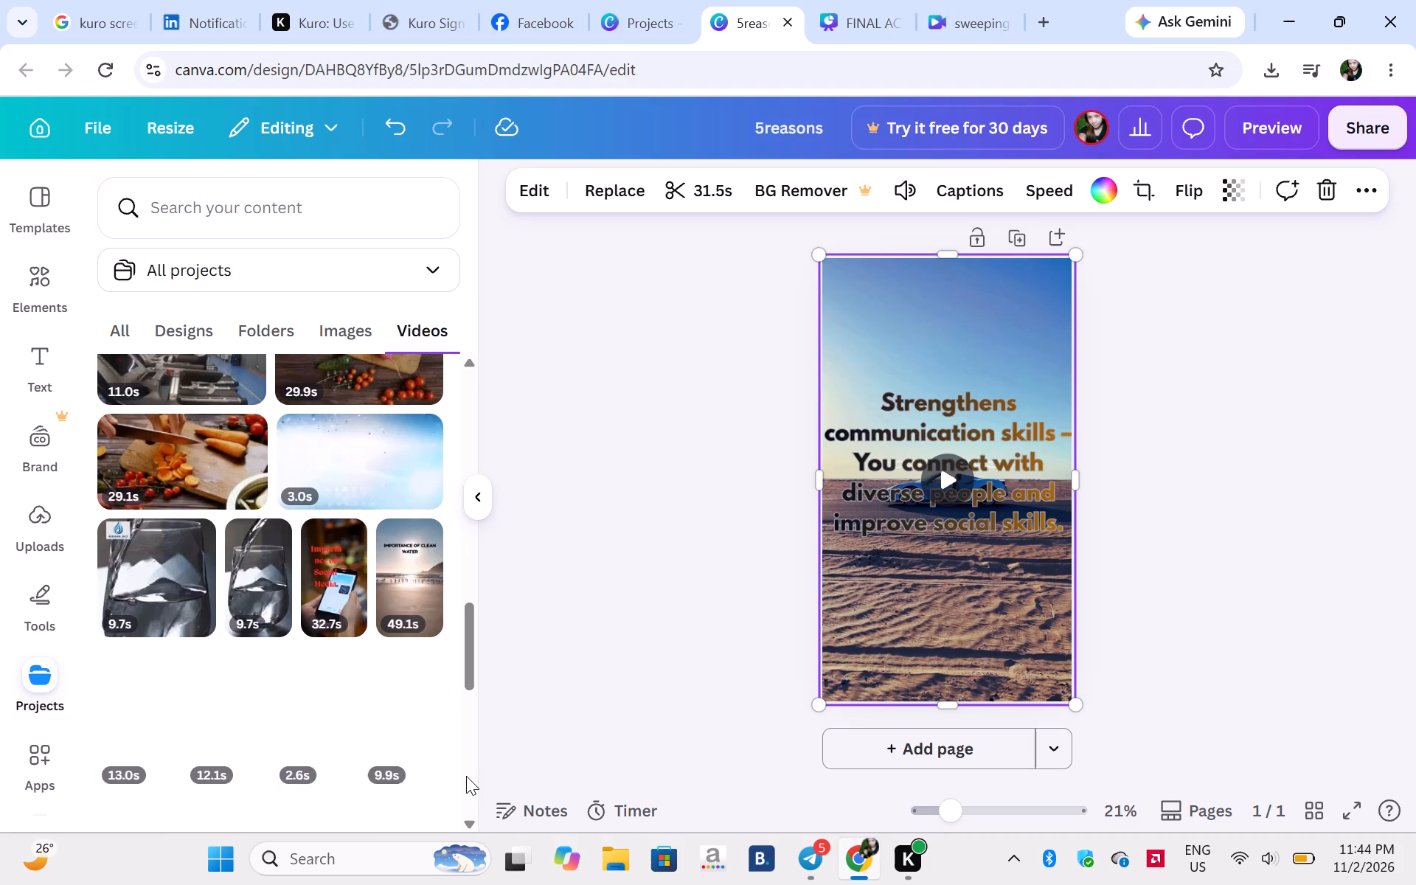
{"action": "left_click", "coordinate": [466, 776]}
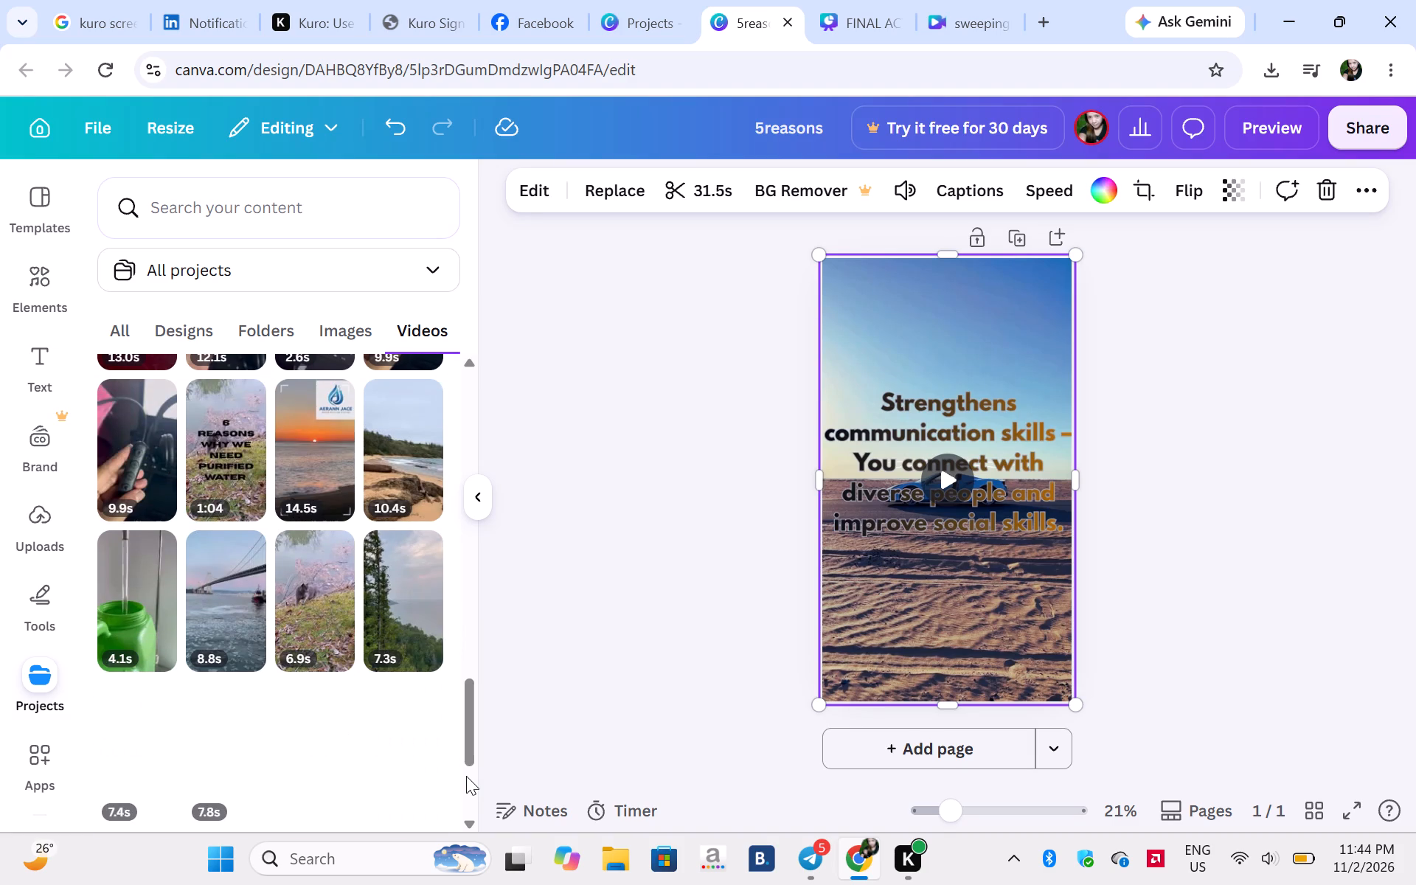
{"action": "left_click", "coordinate": [466, 776]}
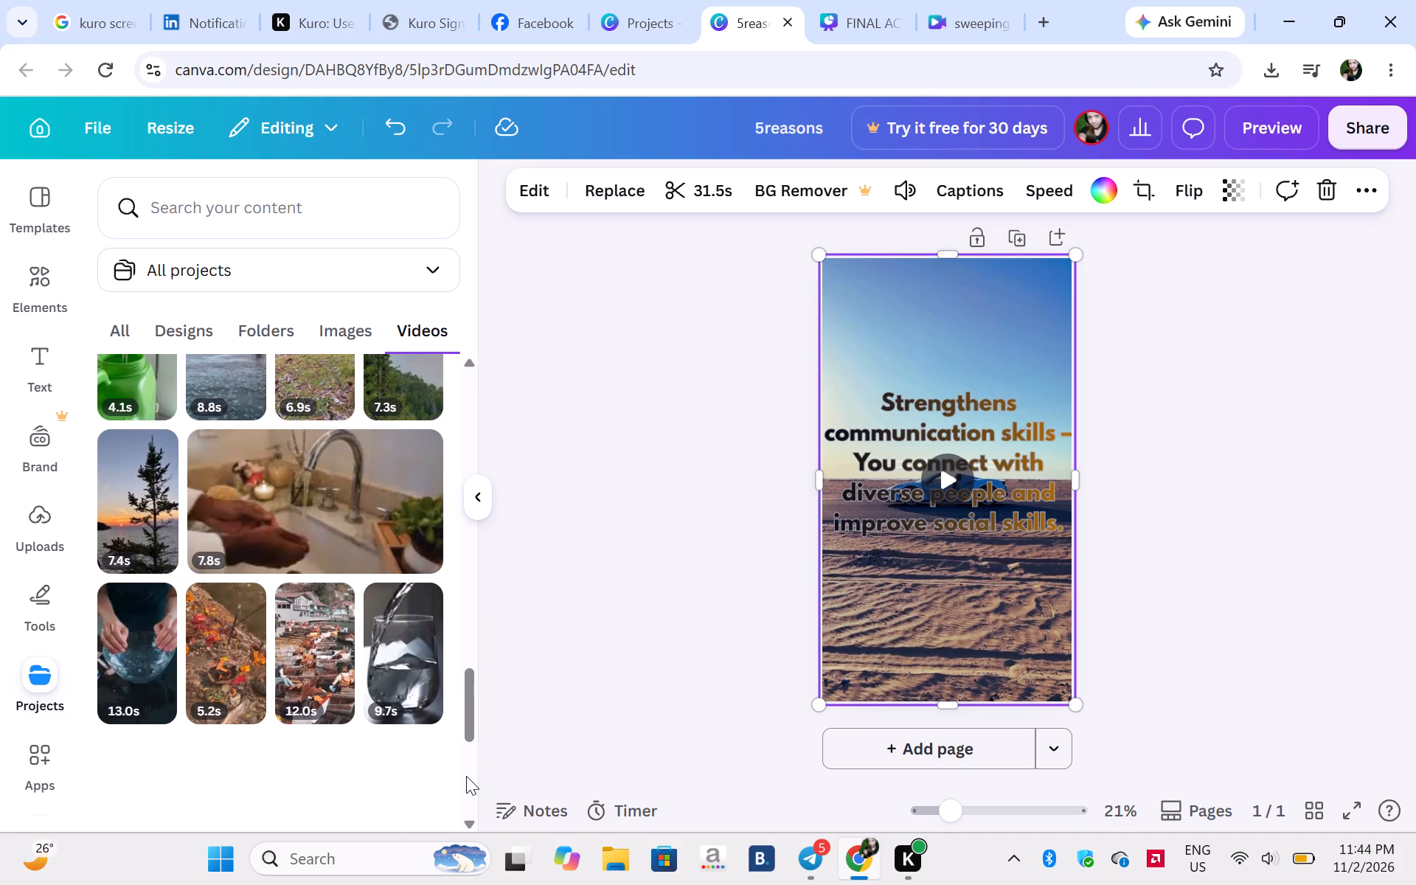
{"action": "left_click", "coordinate": [466, 776]}
{"action": "left_click", "coordinate": [466, 776]}
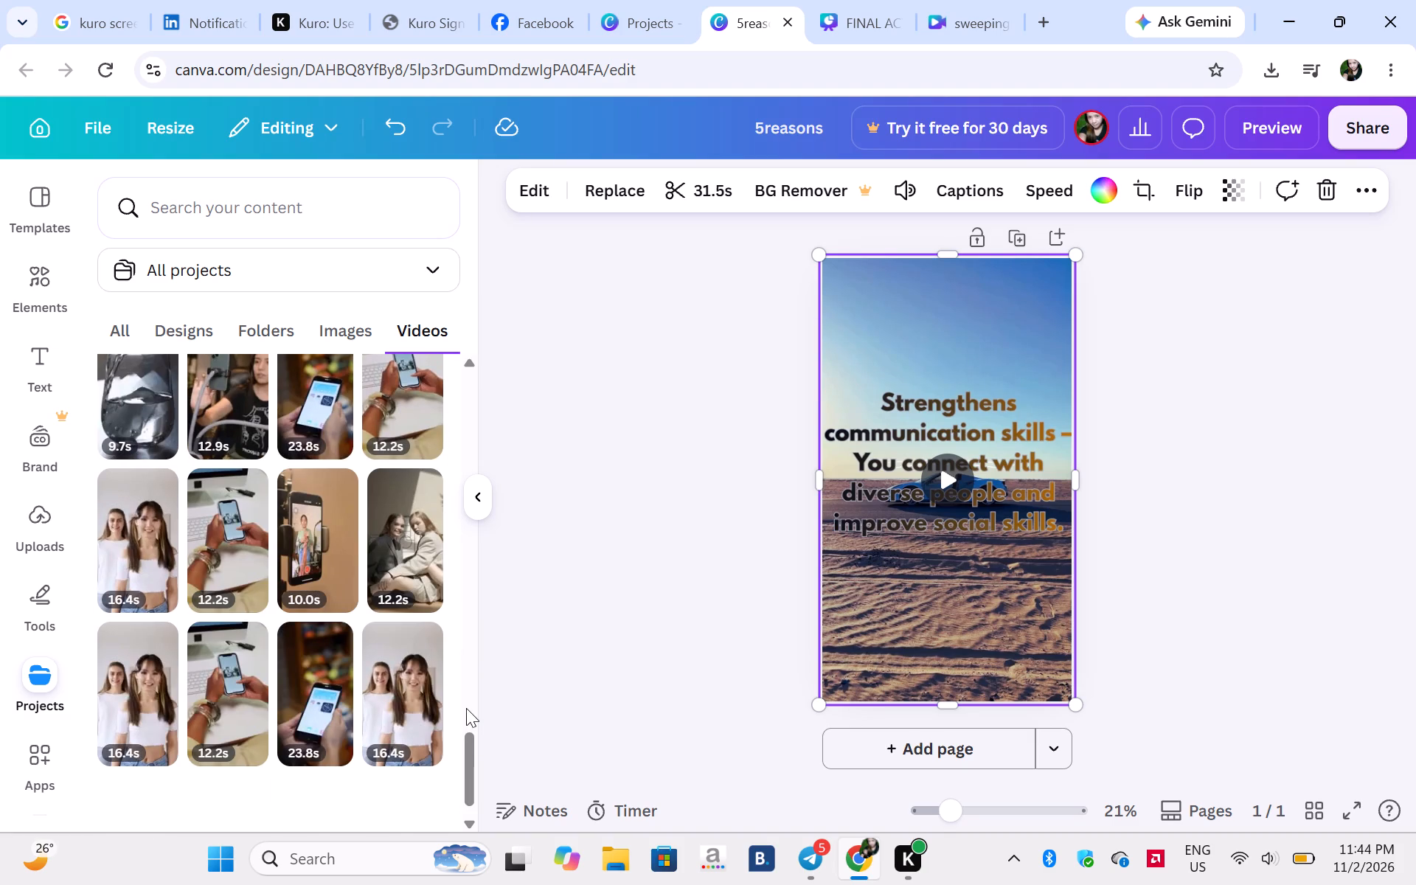
{"action": "left_click", "coordinate": [466, 708]}
{"action": "left_click", "coordinate": [477, 791]}
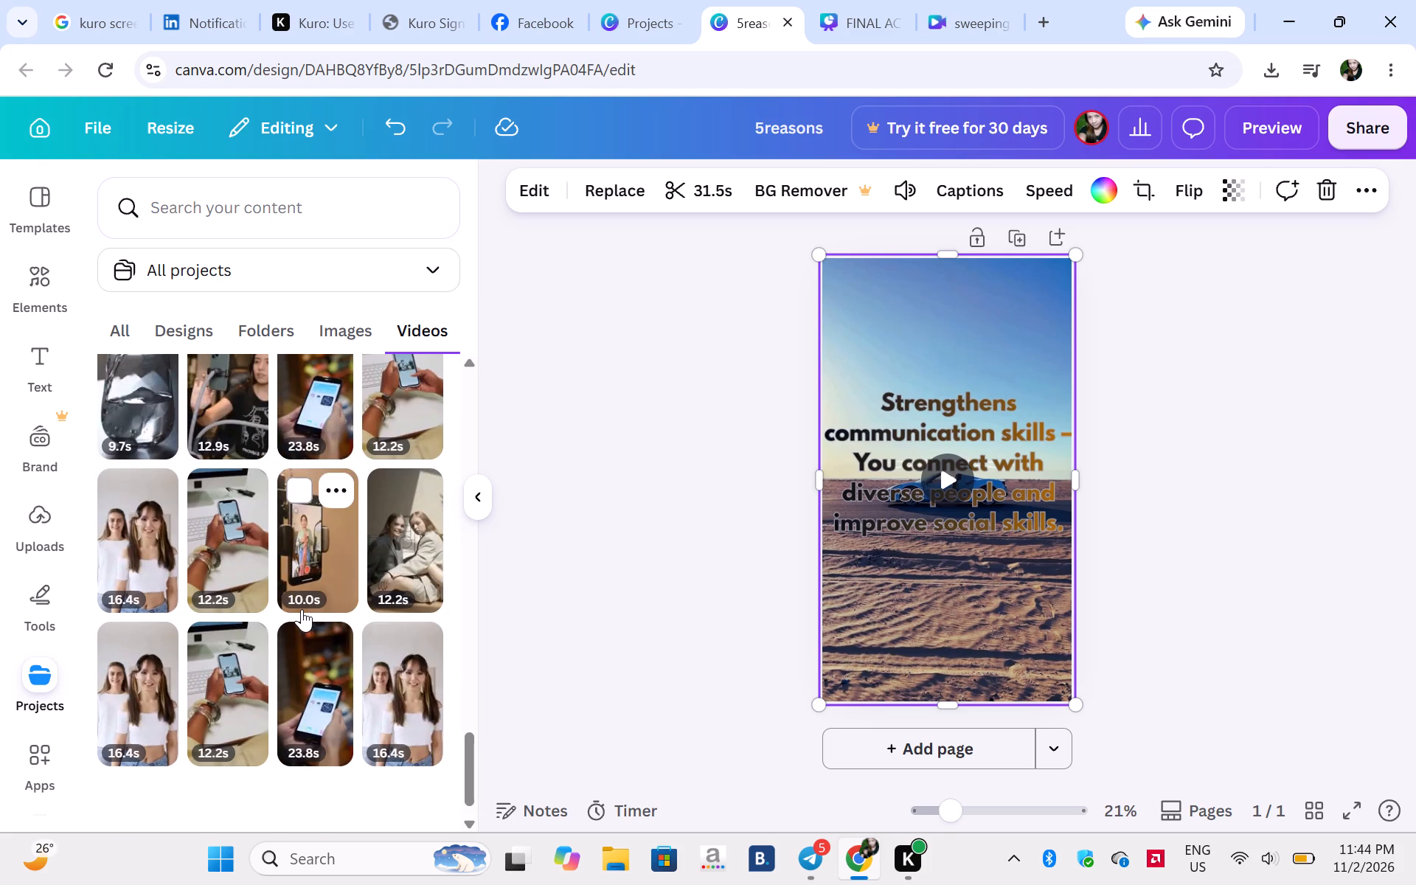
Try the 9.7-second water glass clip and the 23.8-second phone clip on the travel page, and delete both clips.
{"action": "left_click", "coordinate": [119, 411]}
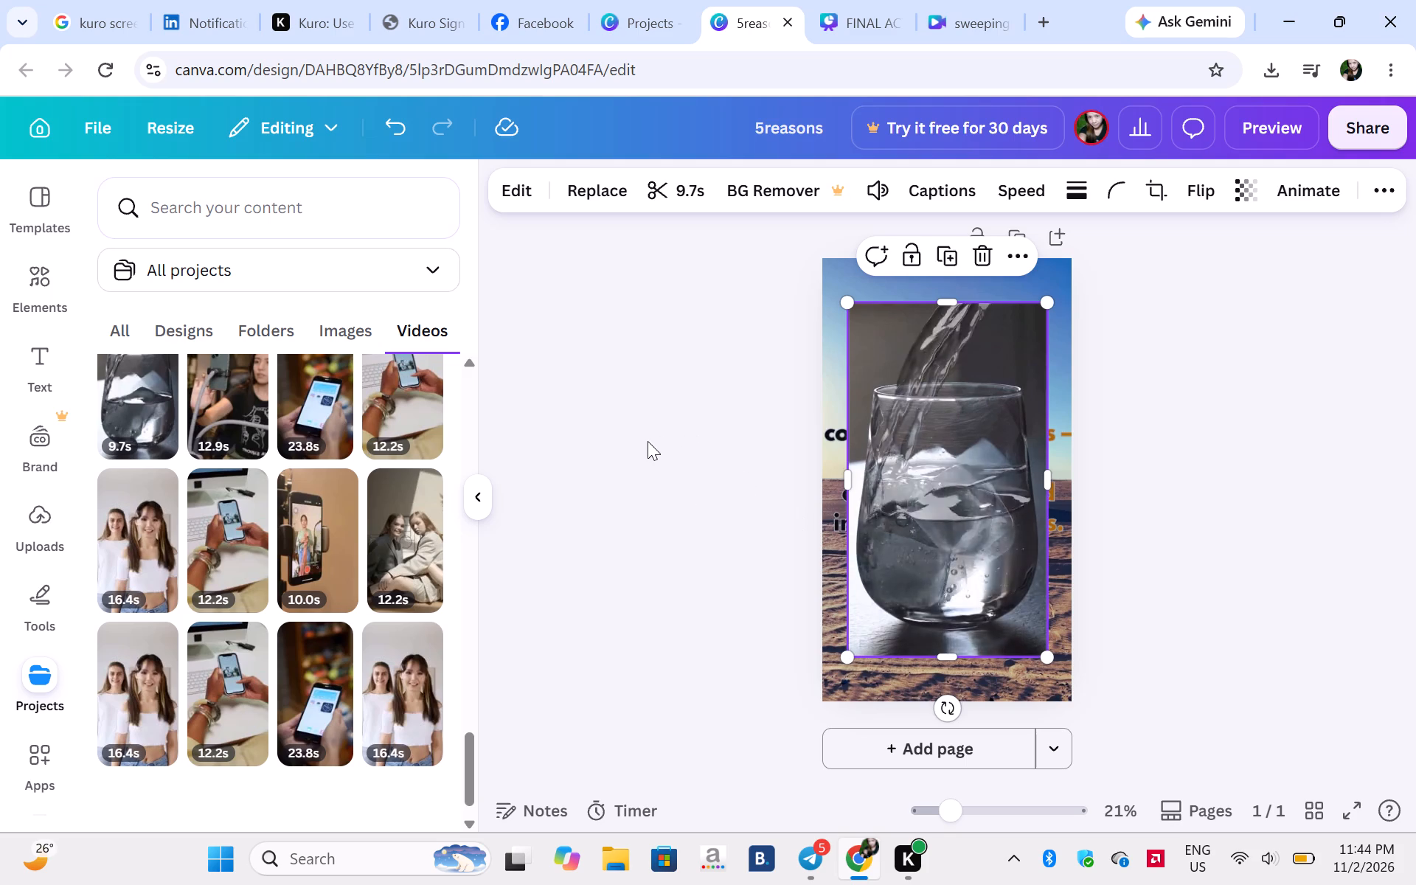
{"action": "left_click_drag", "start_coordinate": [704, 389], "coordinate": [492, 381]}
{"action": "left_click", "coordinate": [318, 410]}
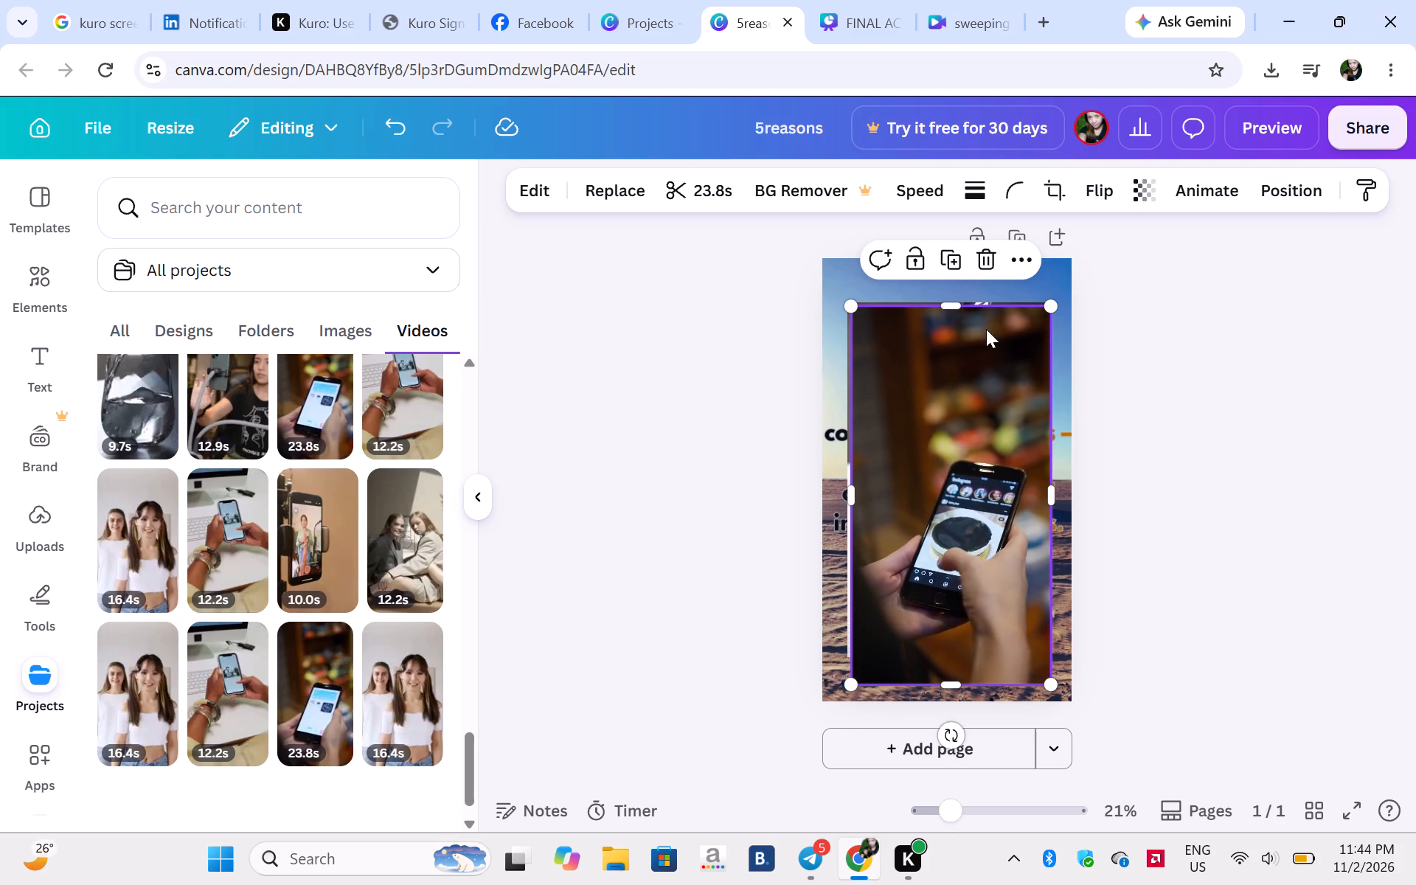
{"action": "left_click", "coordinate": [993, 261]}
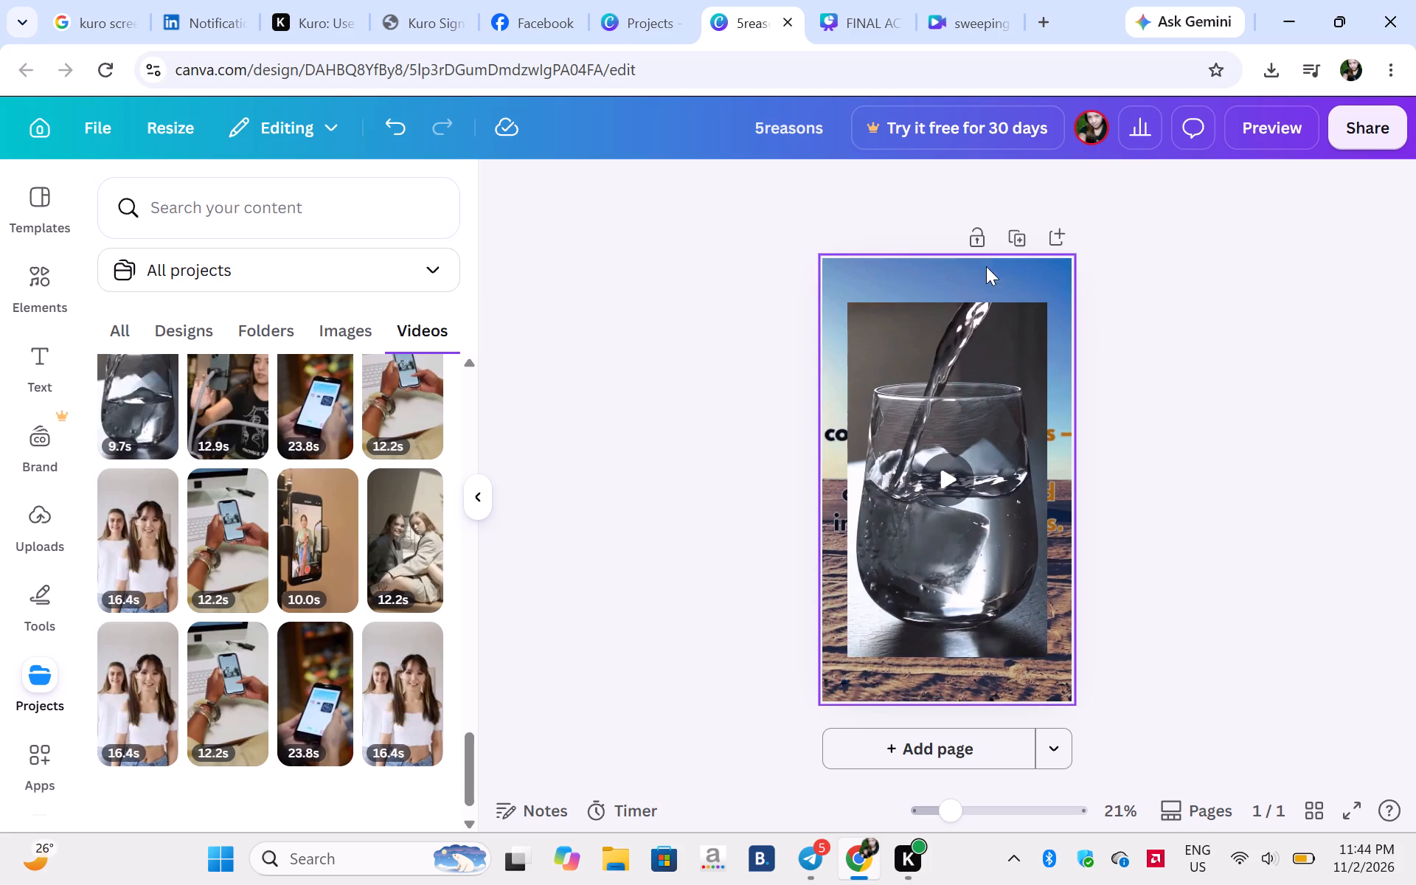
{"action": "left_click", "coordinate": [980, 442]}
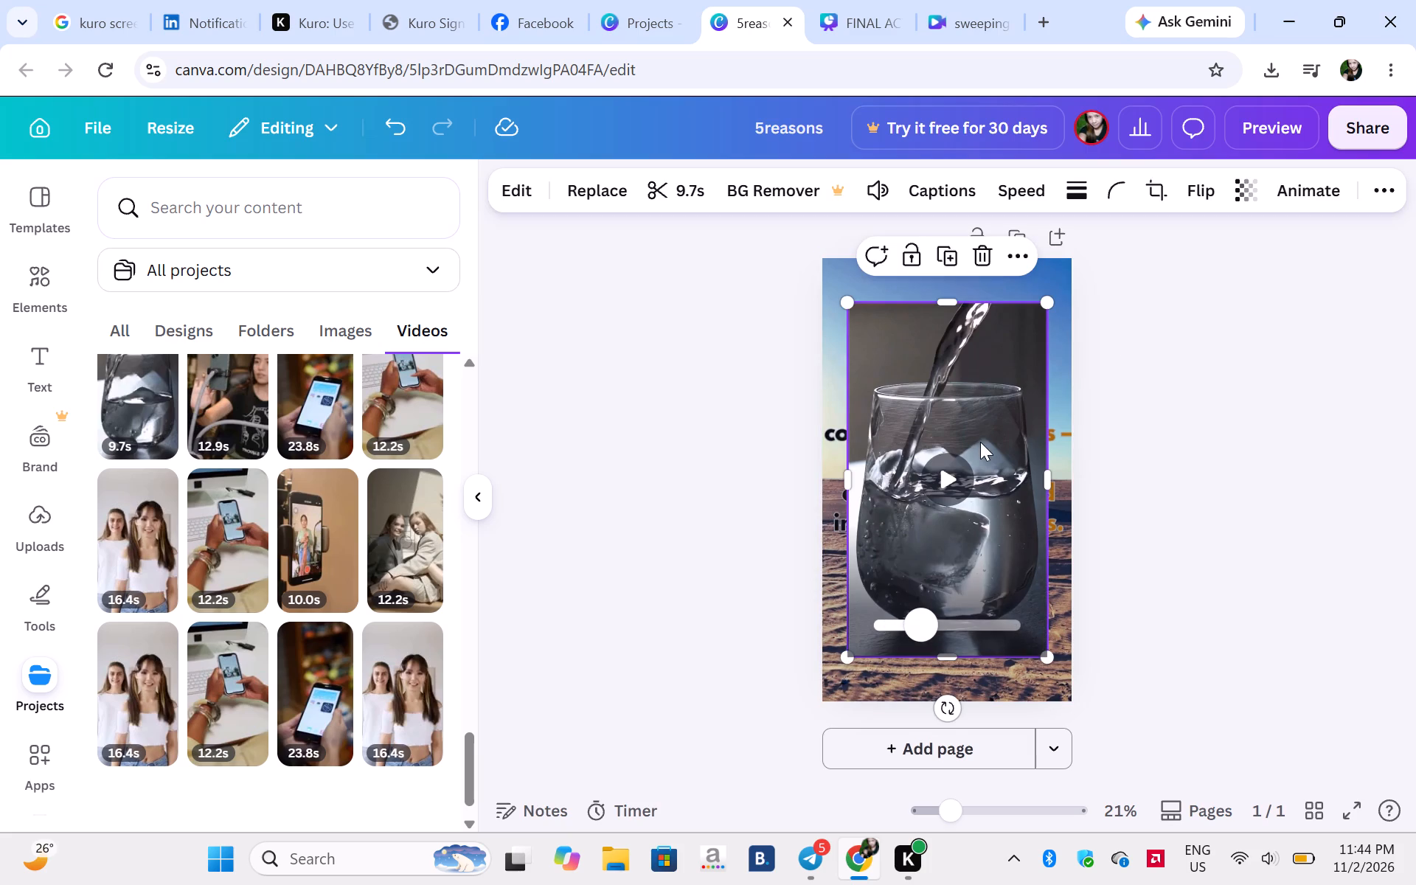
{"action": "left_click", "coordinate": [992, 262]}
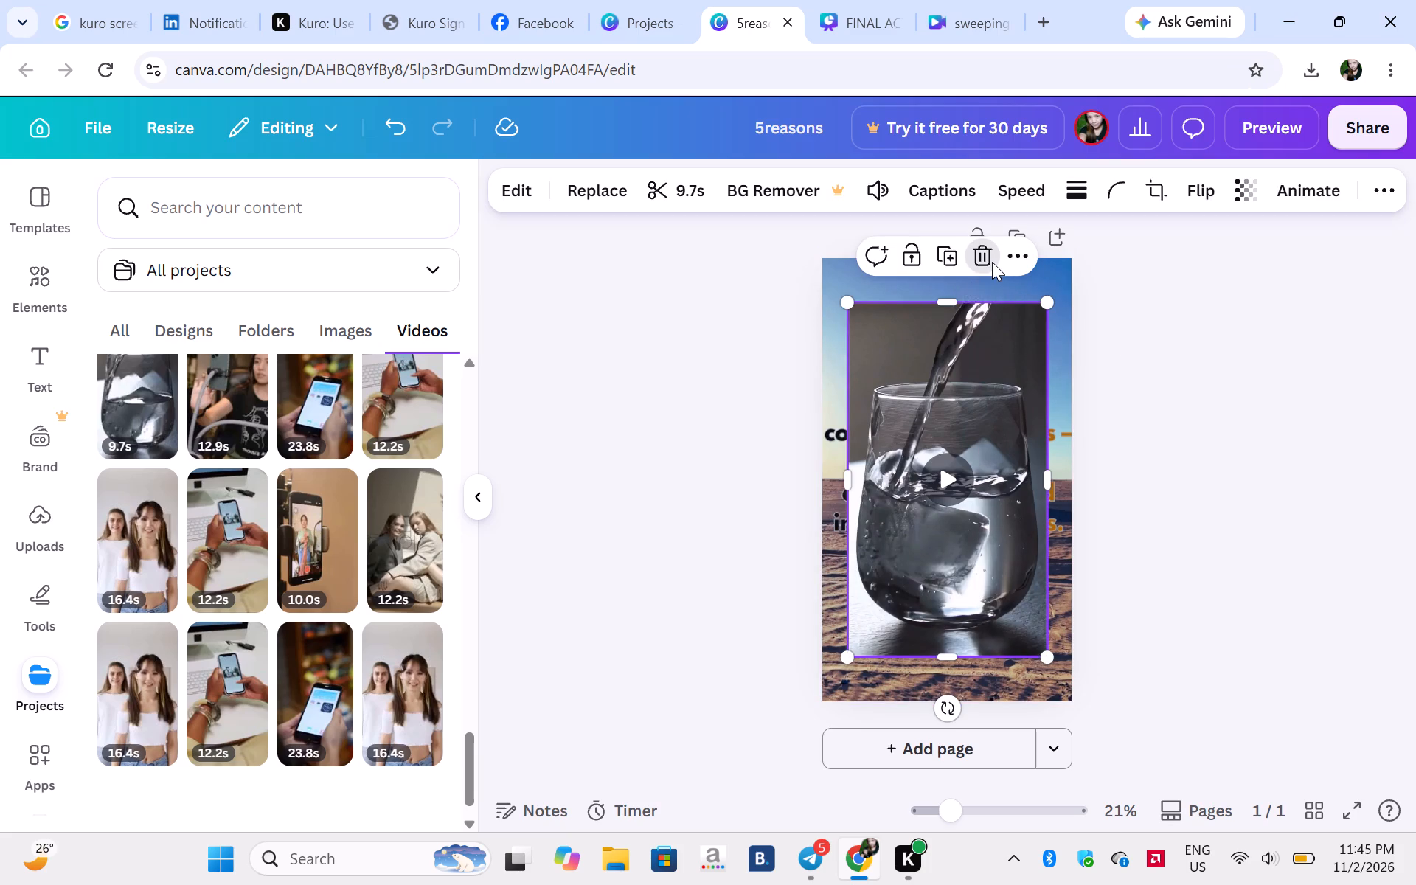
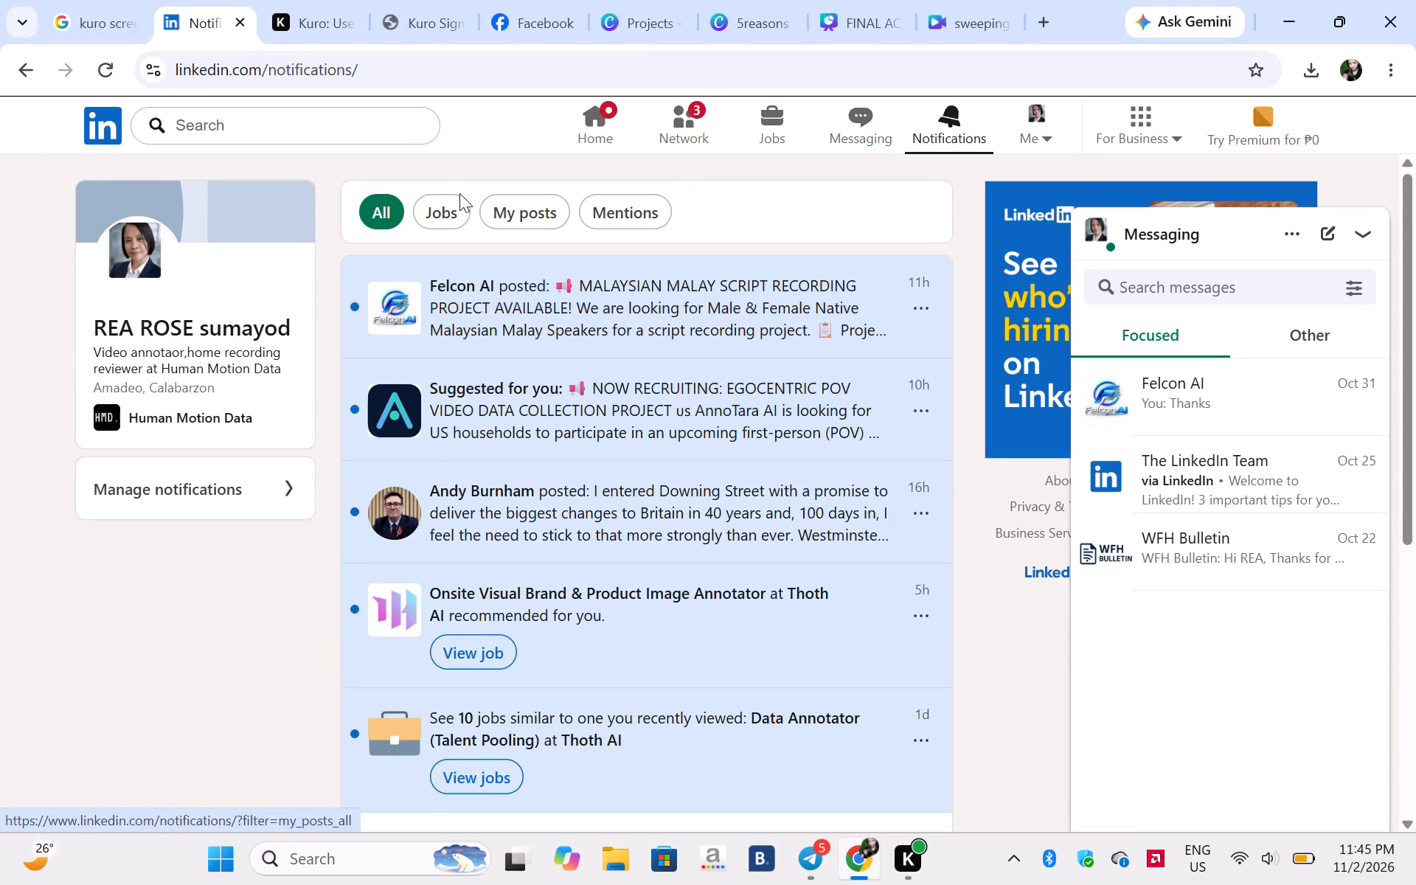
Search LinkedIn for "kuro".
{"action": "left_click", "coordinate": [187, 122]}
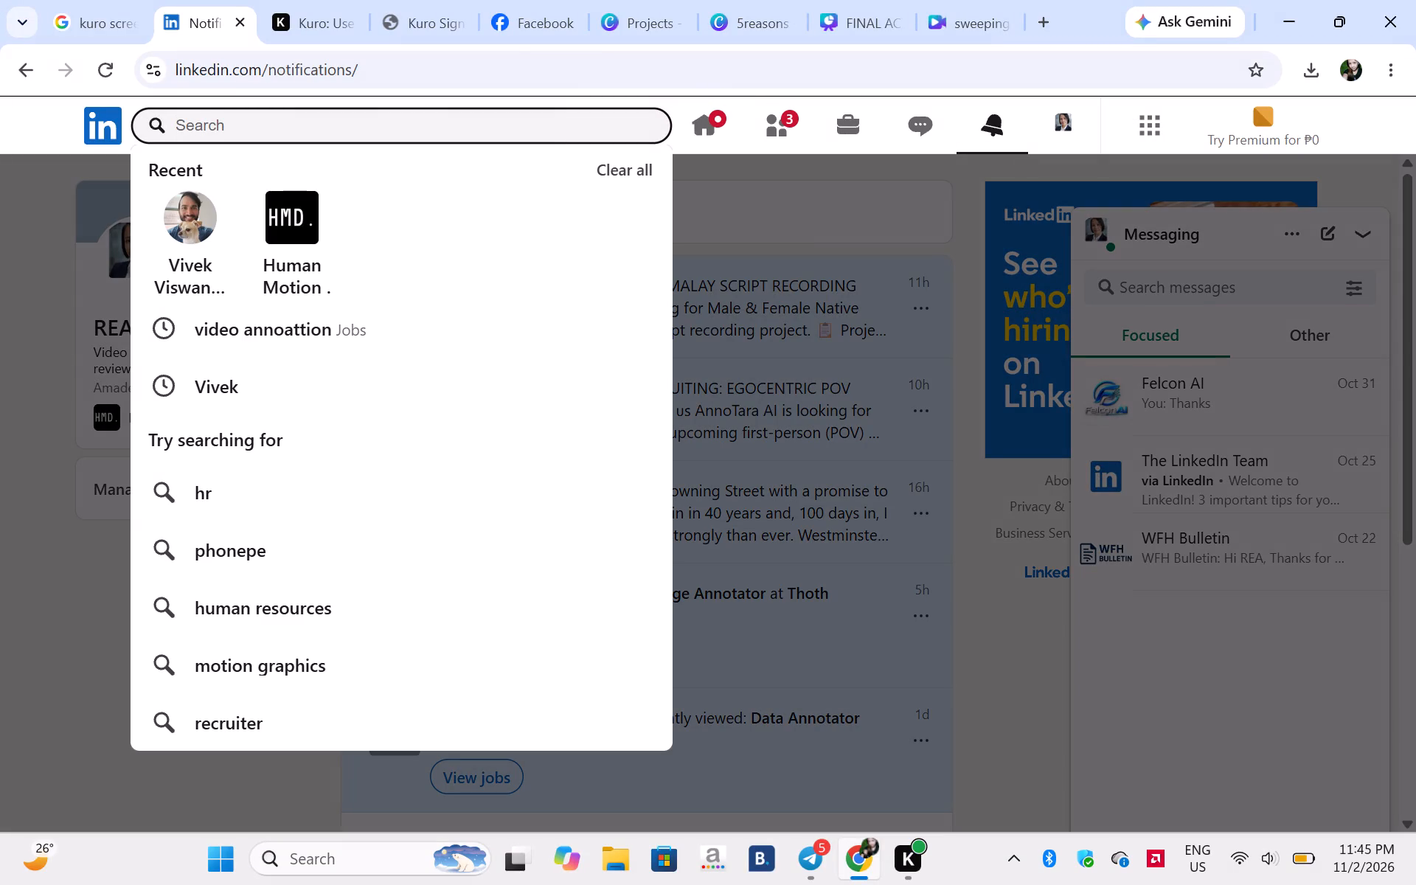
{"action": "type", "text": "kuro"}
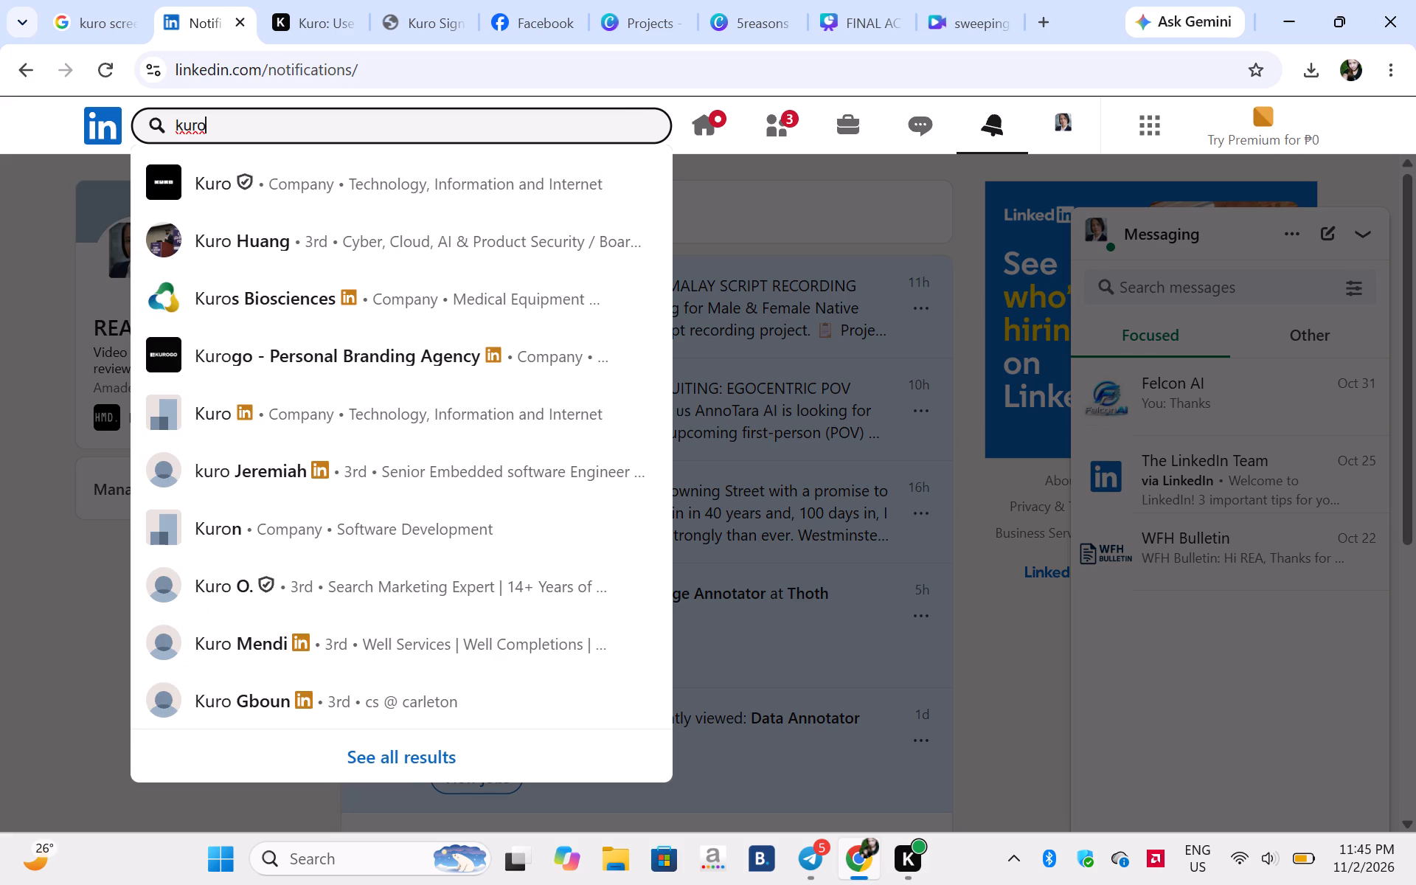
Open the security professional's profile from the LinkedIn suggestions for "kuro".
{"action": "left_click", "coordinate": [350, 210]}
{"action": "left_click", "coordinate": [343, 183]}
{"action": "left_click", "coordinate": [176, 179]}
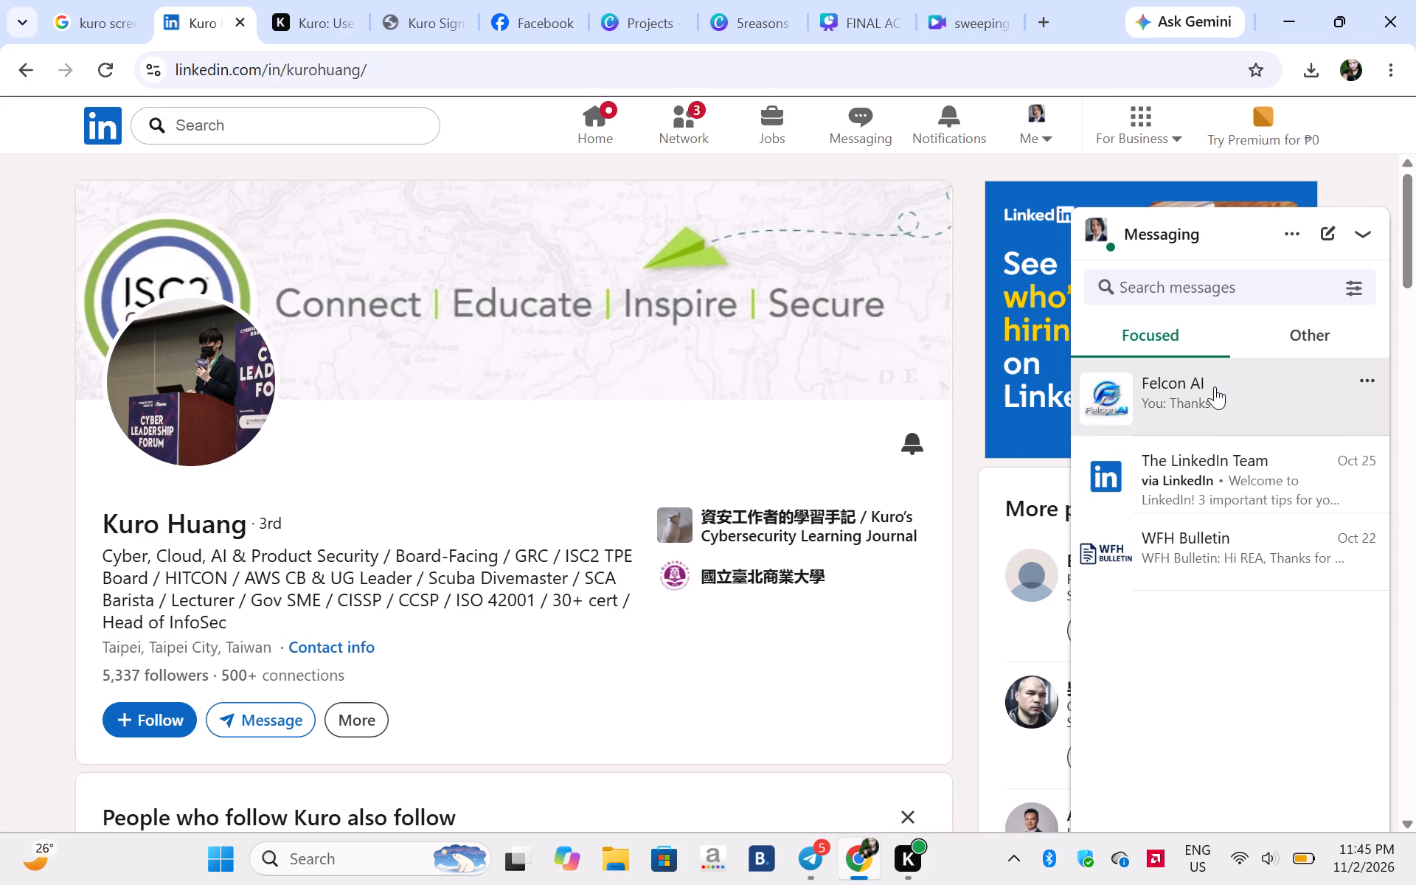
Return to the 5reasons design in Canva and play the 31.5-second travel video on its page.
{"action": "left_click", "coordinate": [552, 12]}
{"action": "left_click", "coordinate": [653, 10]}
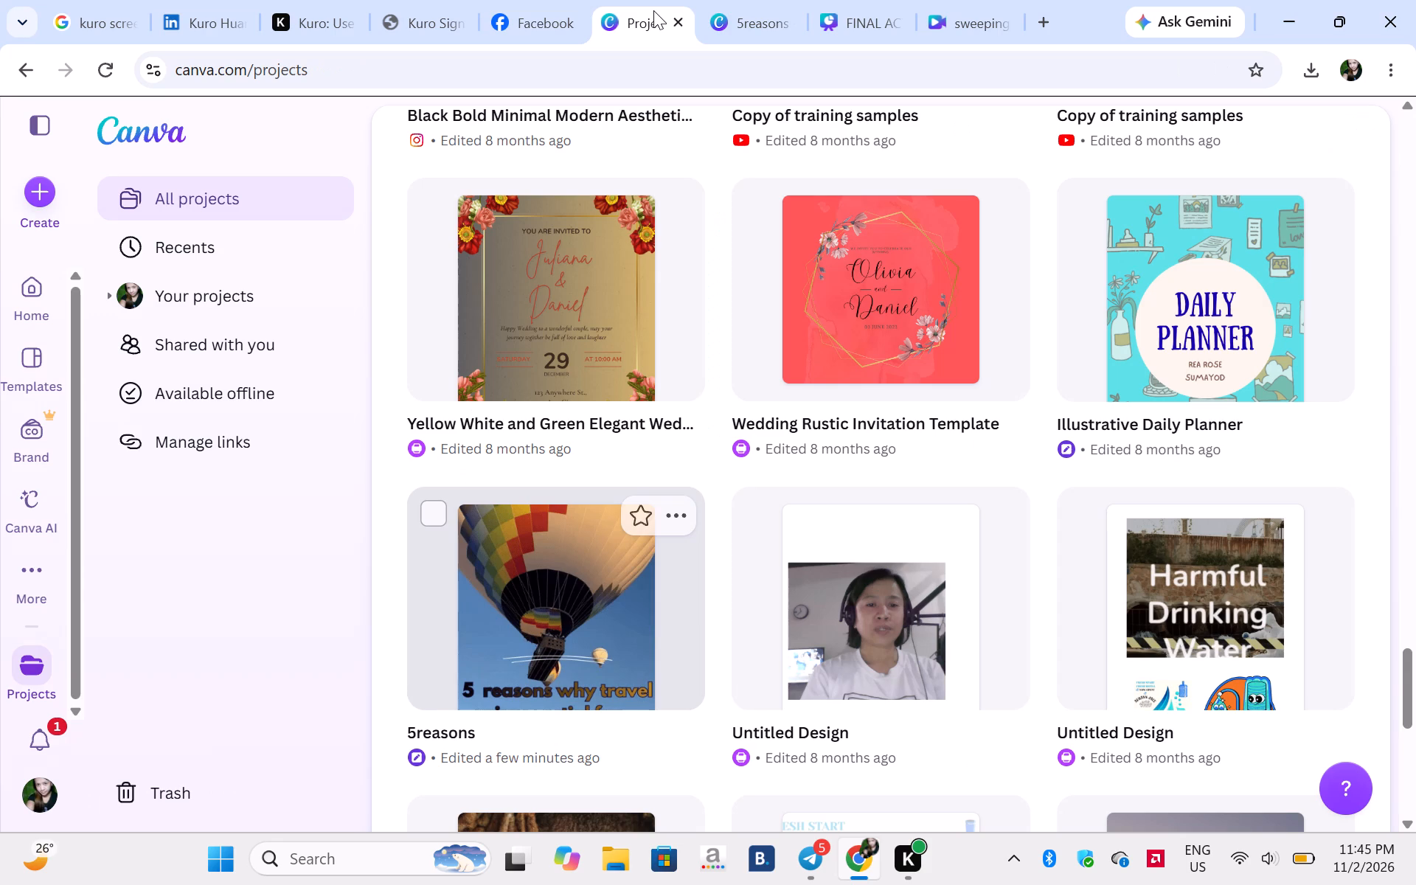
{"action": "left_click", "coordinate": [735, 12]}
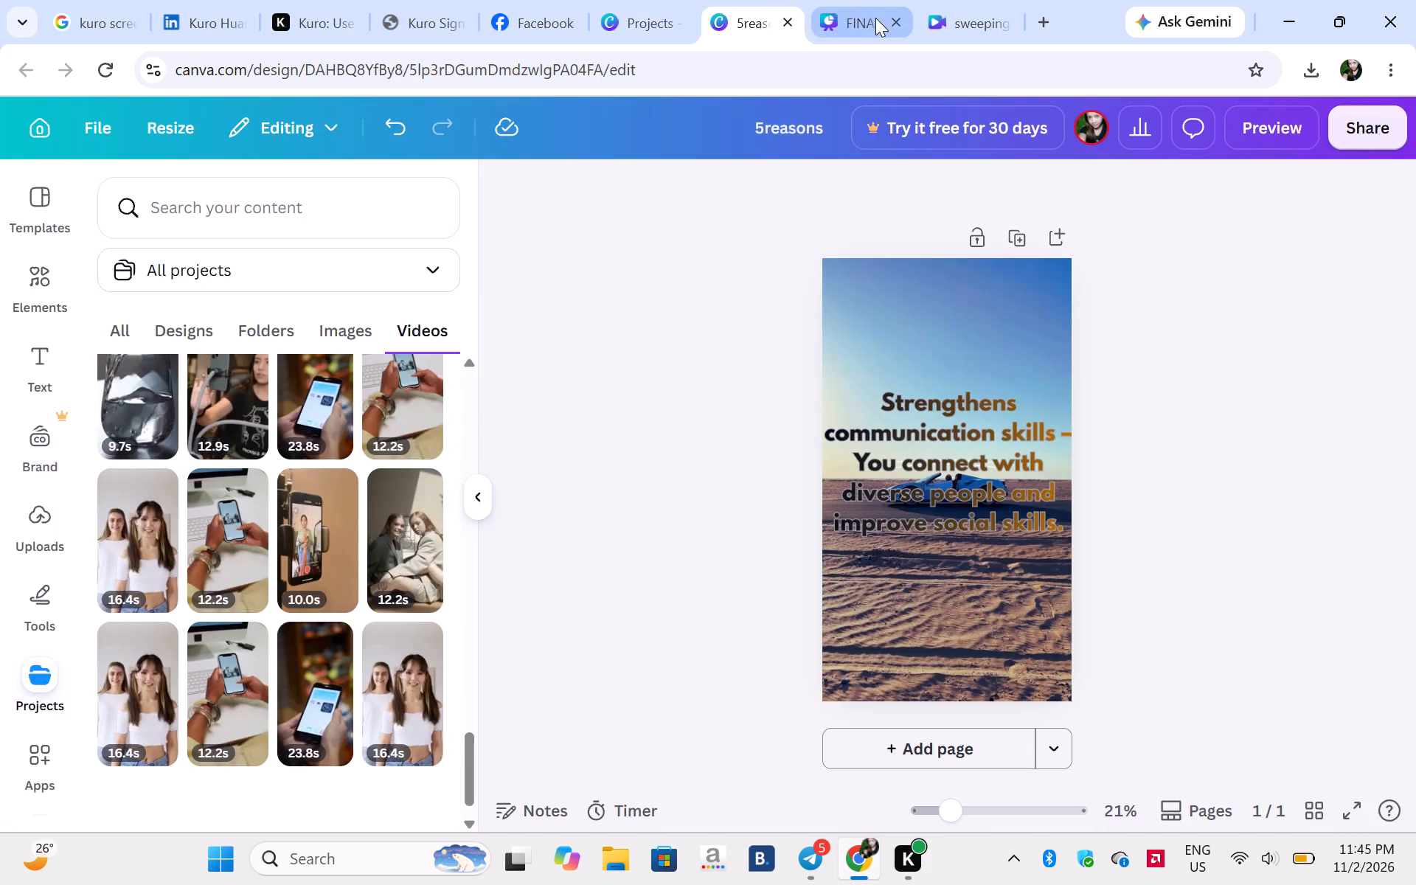
{"action": "left_click", "coordinate": [985, 428]}
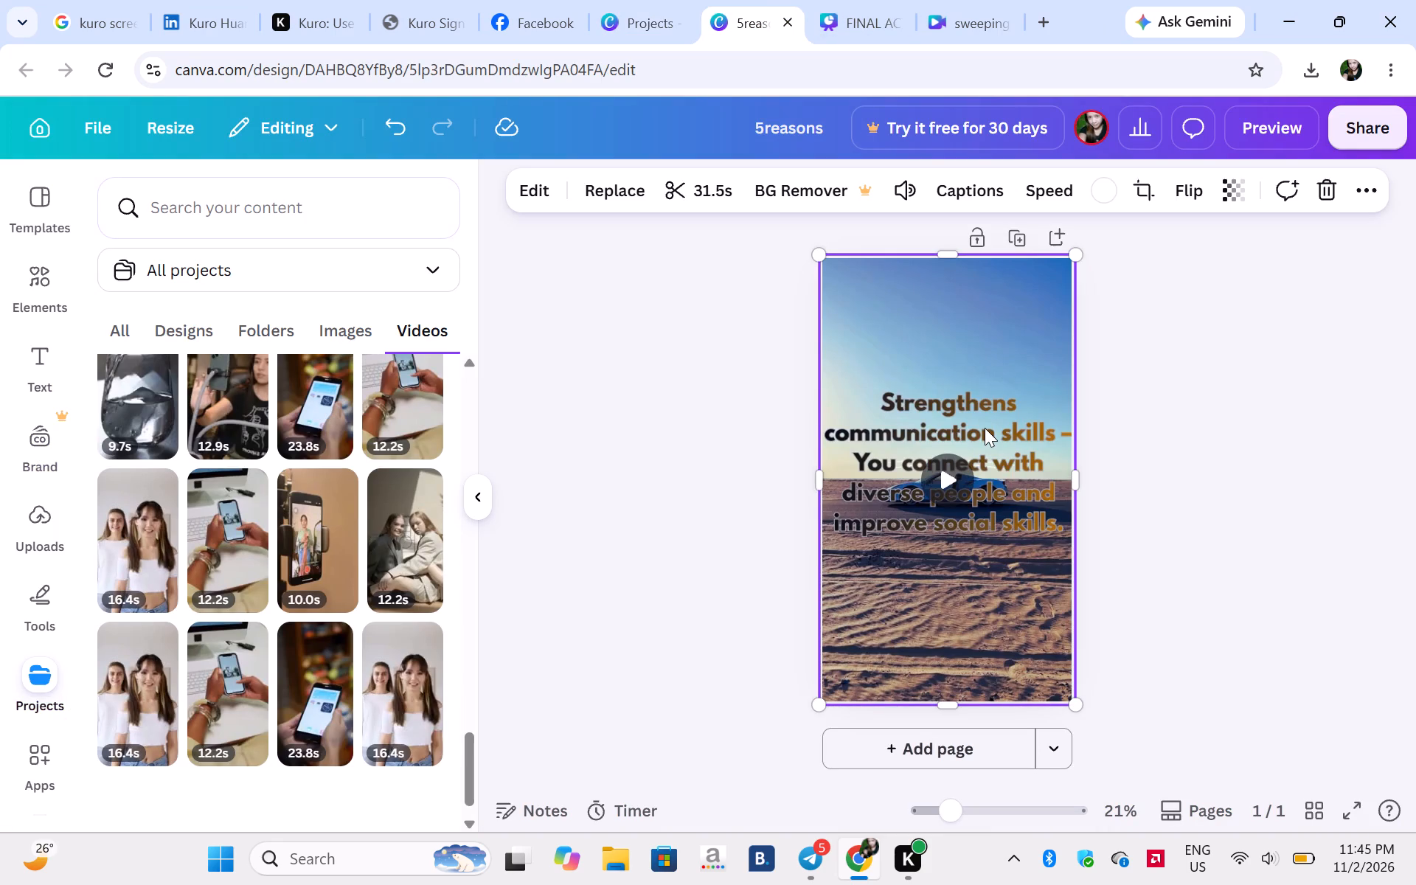
{"action": "left_click", "coordinate": [931, 463]}
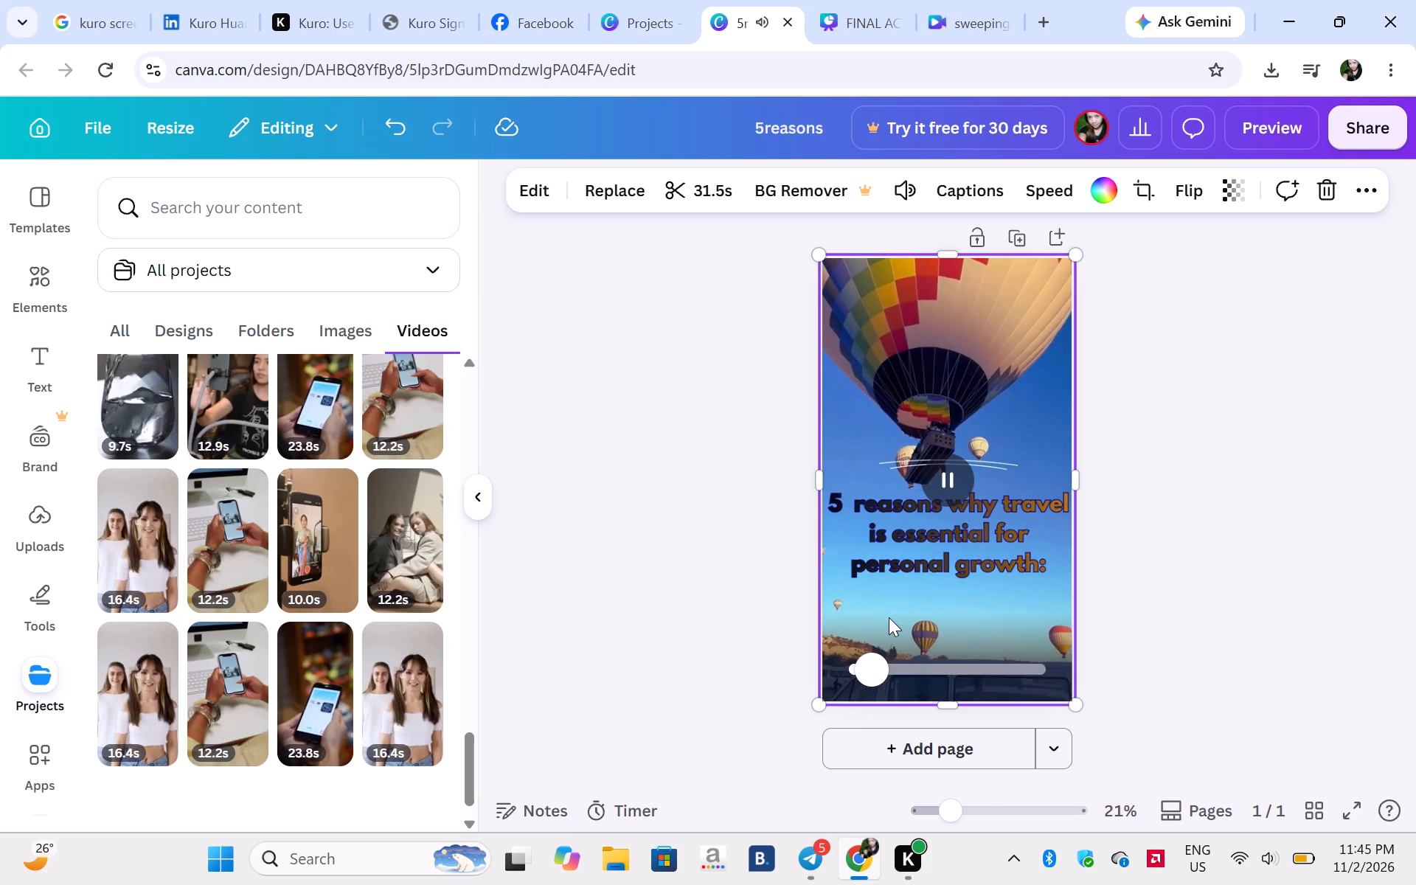
Switch to the FINAL ACTIVITY presentation in Canva.
{"action": "left_click", "coordinate": [864, 0]}
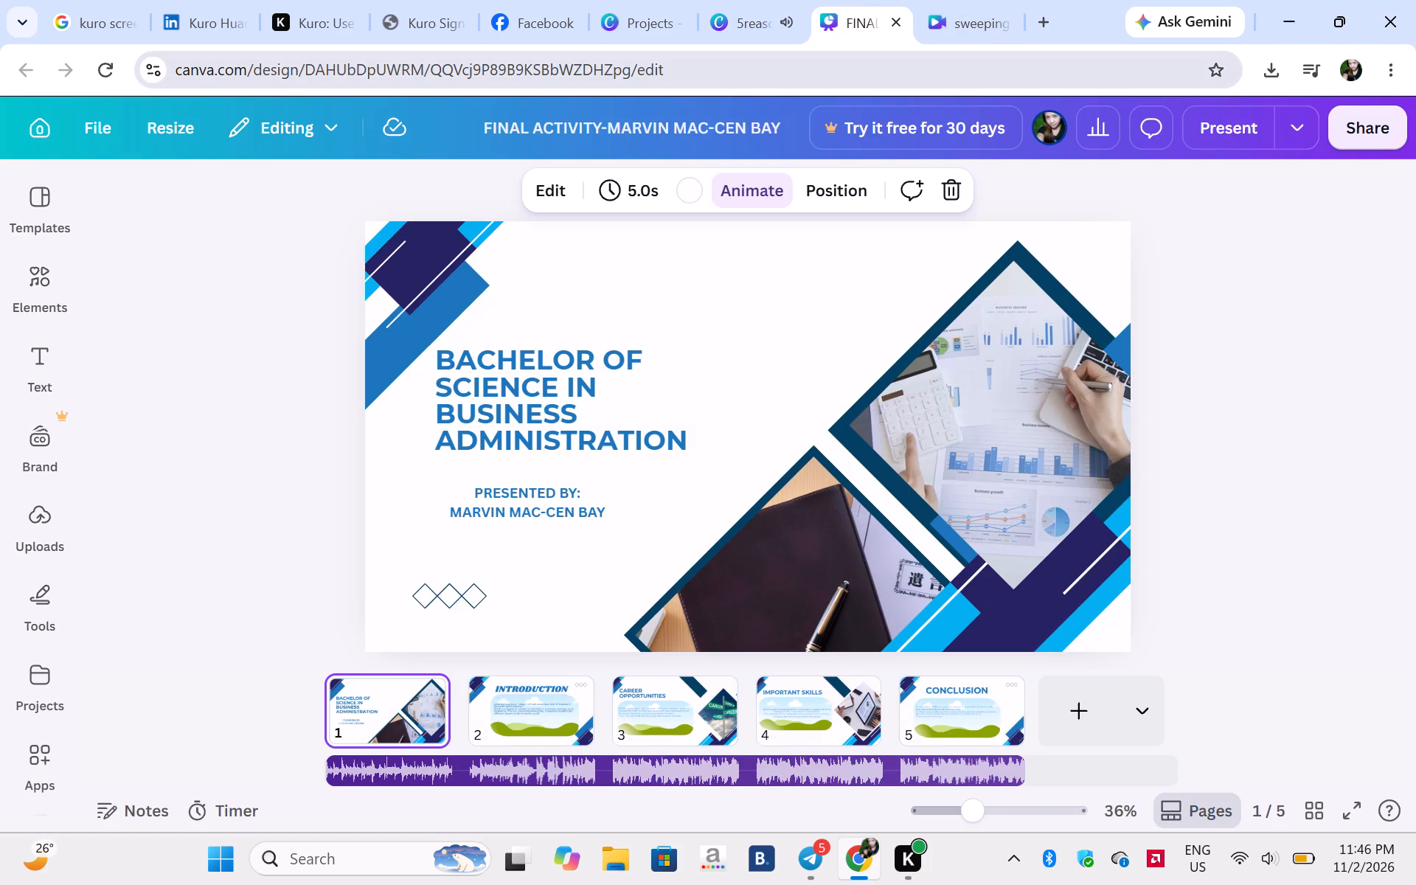
Return to the "sweeping" video design in Canva, play a few seconds from the current playhead, and close the design.
{"action": "left_click", "coordinate": [976, 15]}
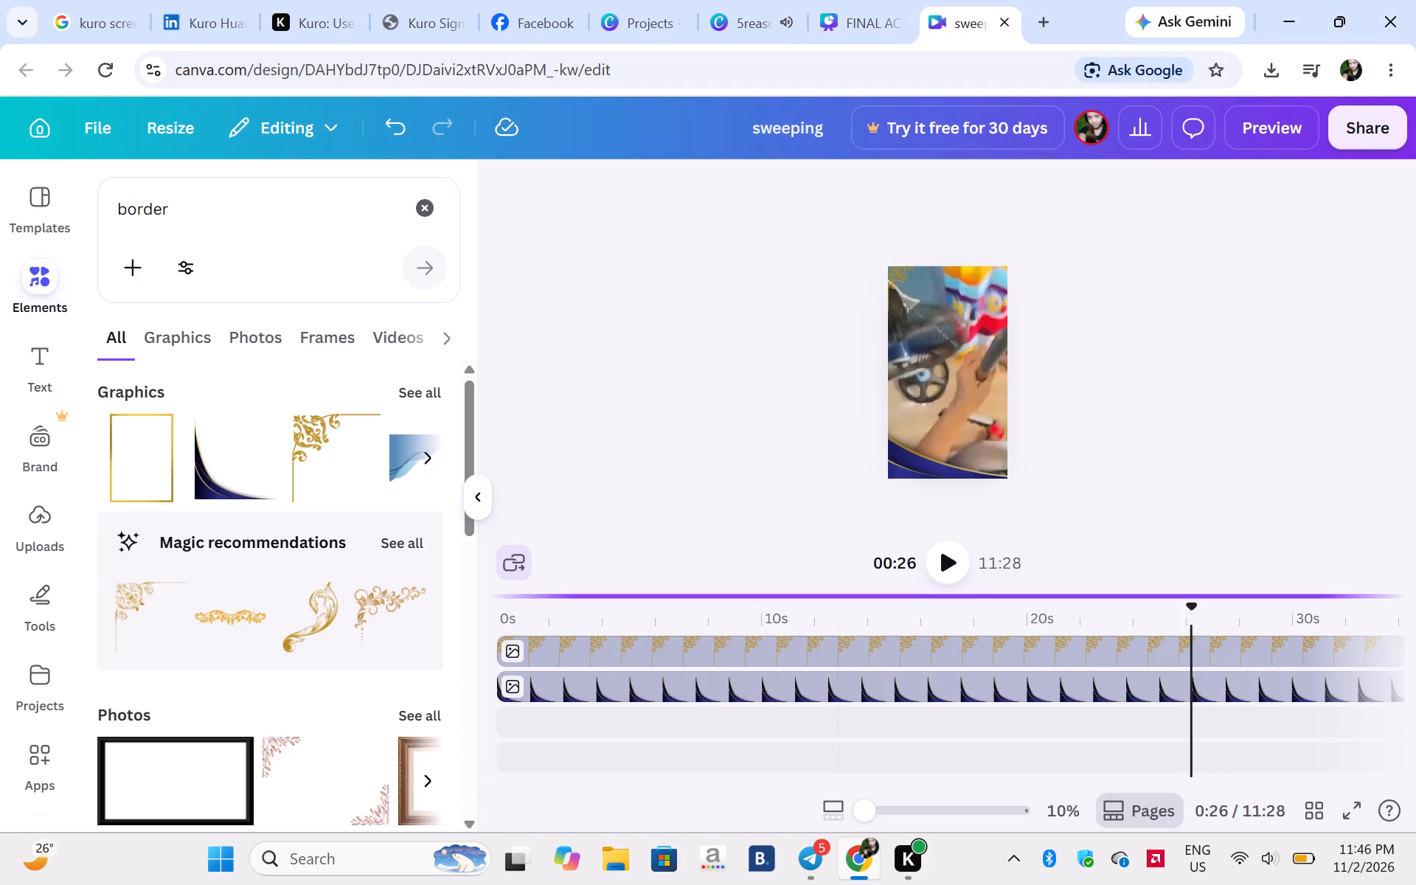
{"action": "left_click", "coordinate": [944, 560]}
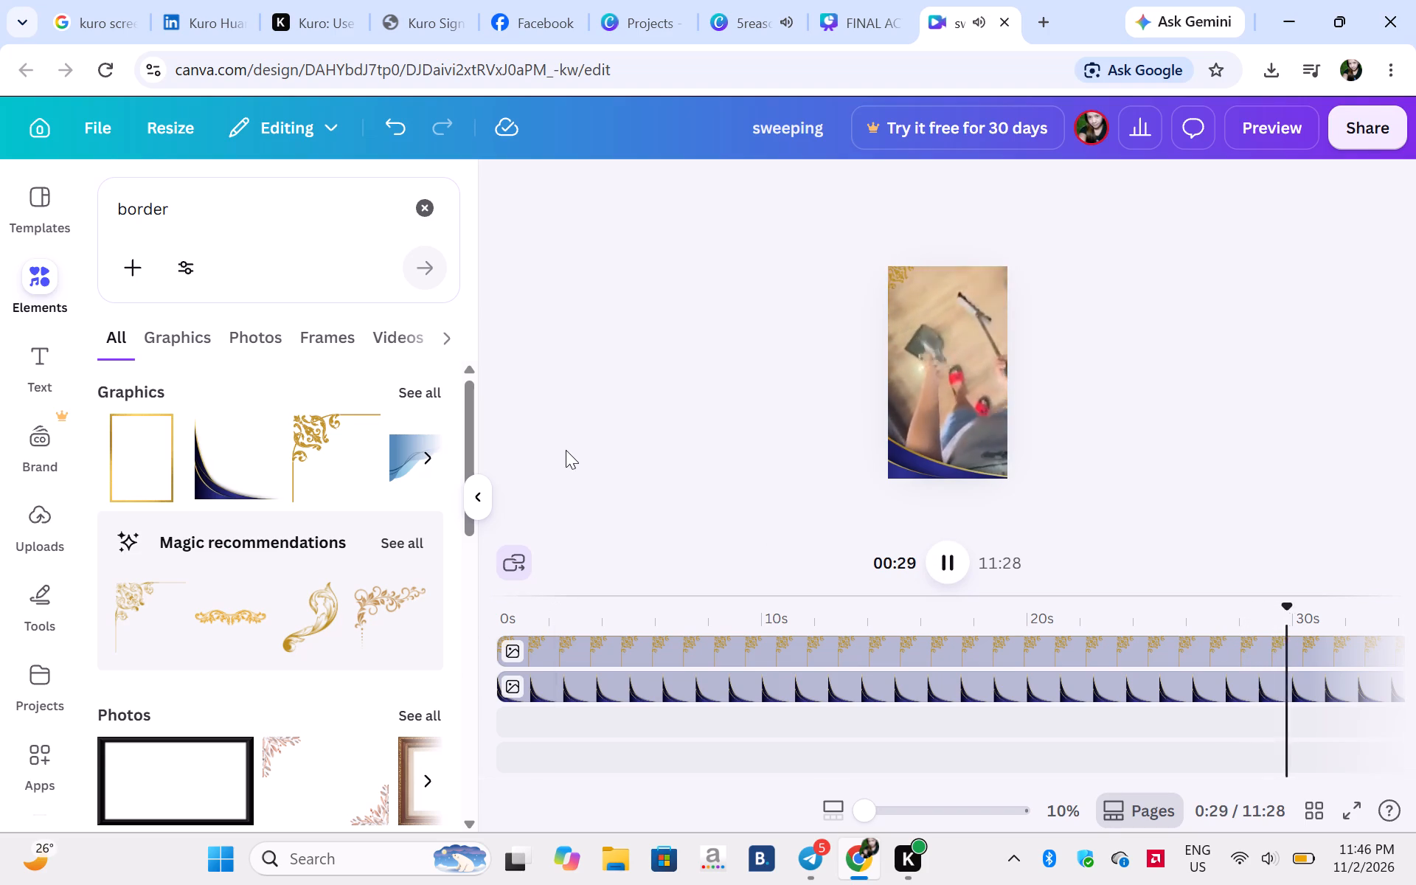
{"action": "left_click", "coordinate": [1007, 18]}
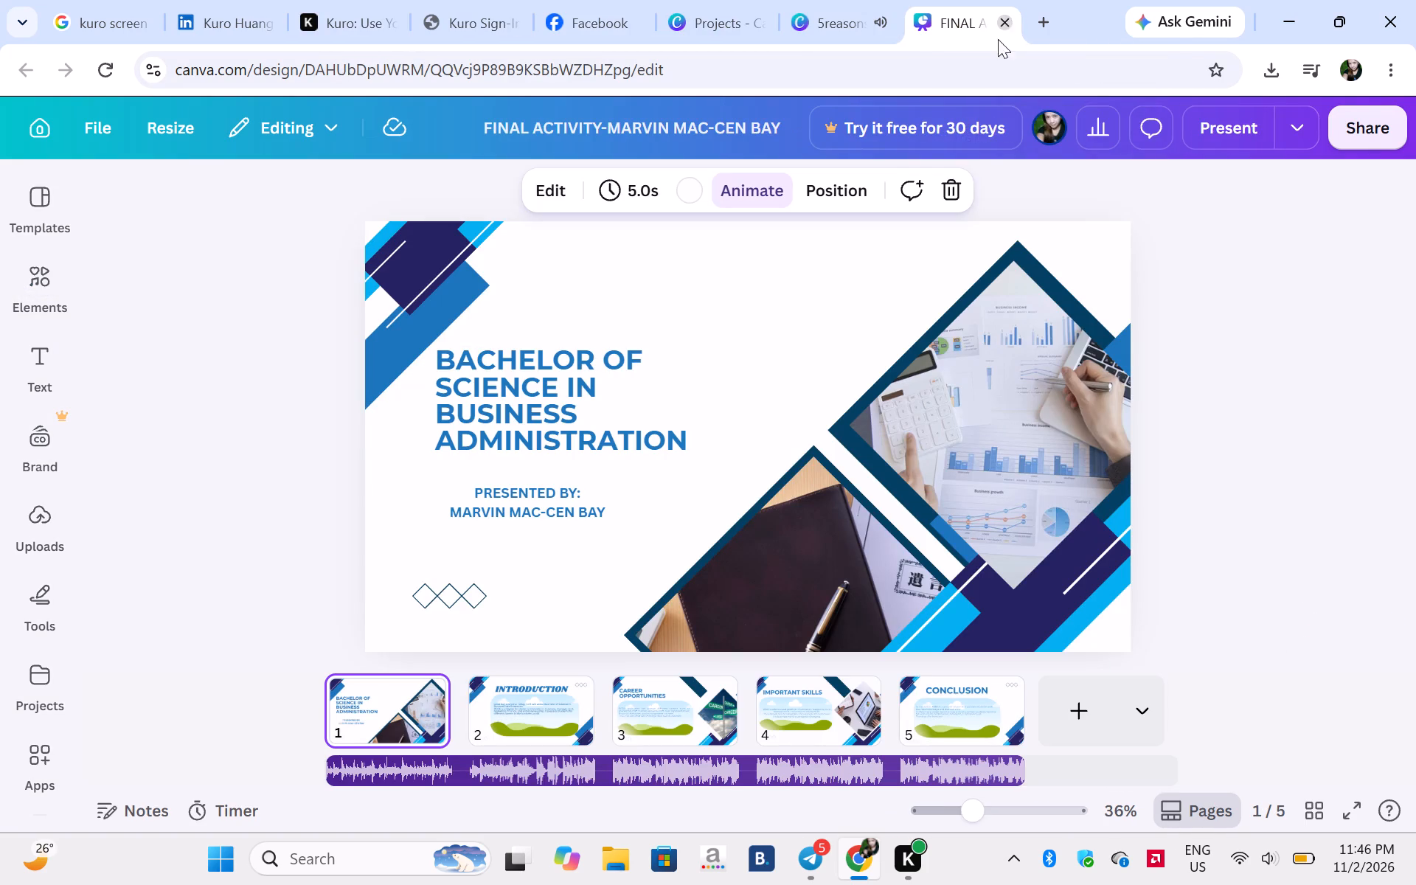